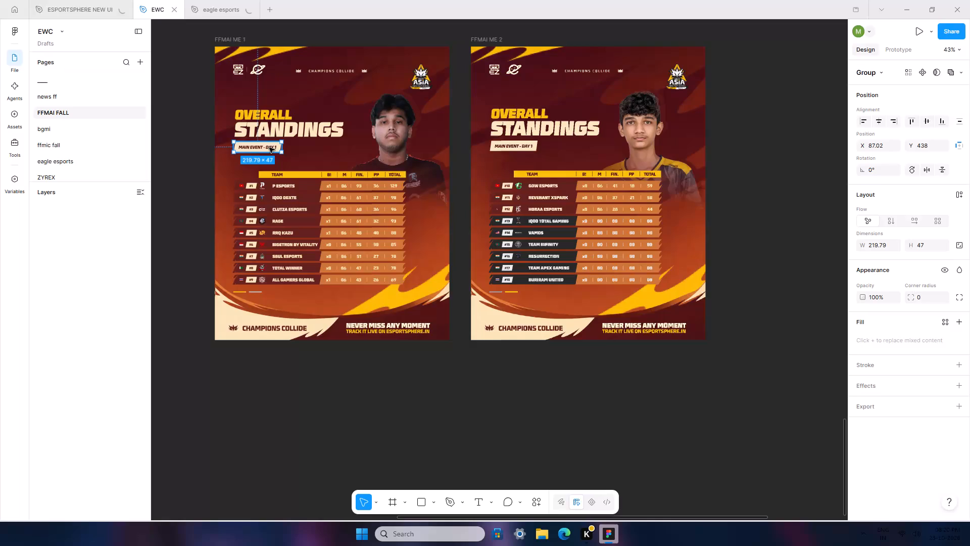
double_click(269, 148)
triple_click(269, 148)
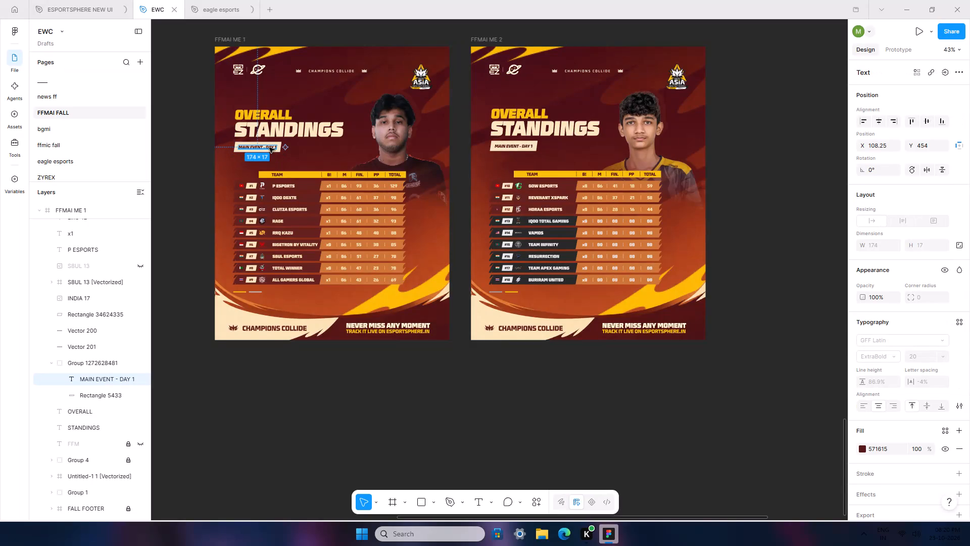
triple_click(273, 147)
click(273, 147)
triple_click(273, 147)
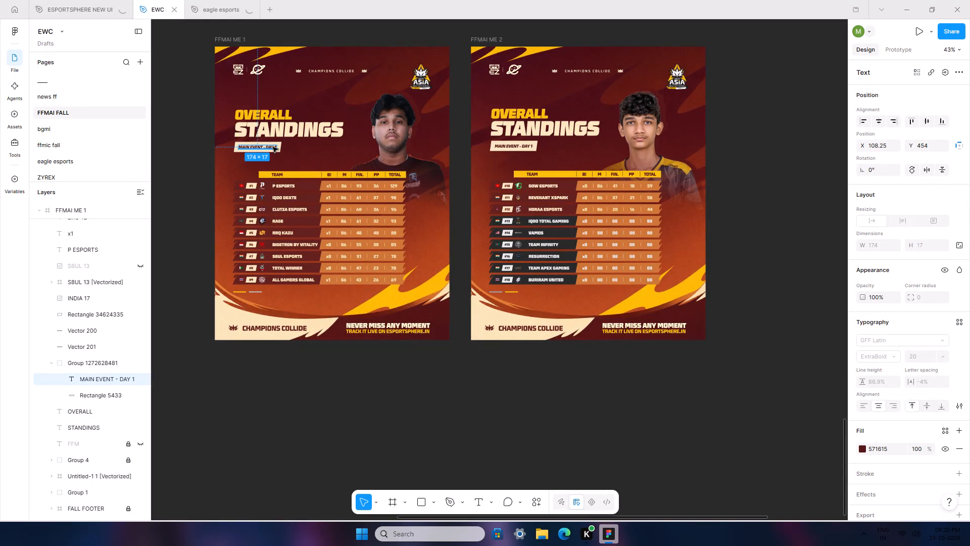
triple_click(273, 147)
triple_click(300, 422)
Change the event label under the Overall Standings title in the FFMAI ME 1 frame to "MAIN EVENT - DAY 2".
ctrl+scroll(139, 306, up, 6)
scroll(329, 399, up, 3)
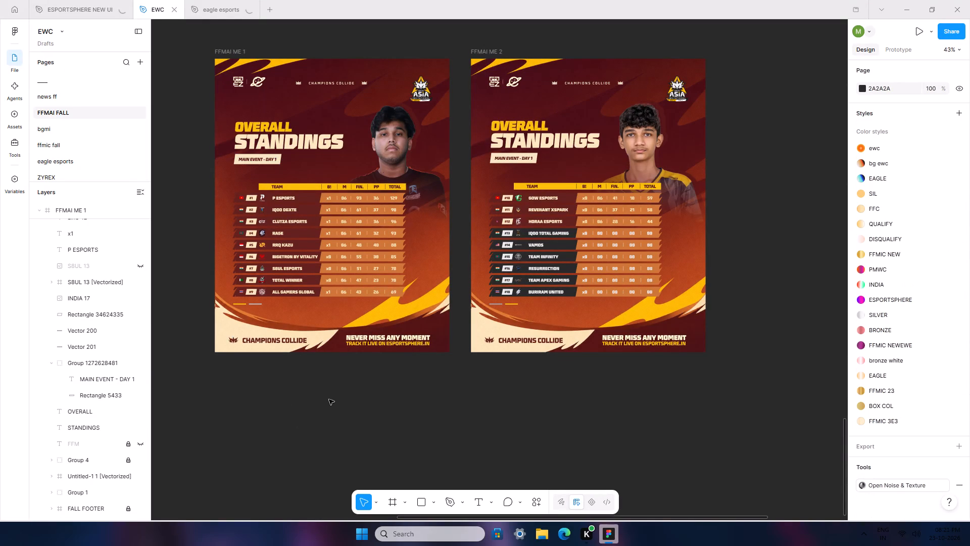
scroll(329, 399, up, 5)
ctrl+scroll(328, 397, up, 4)
scroll(279, 366, up, 4)
scroll(231, 297, up, 2)
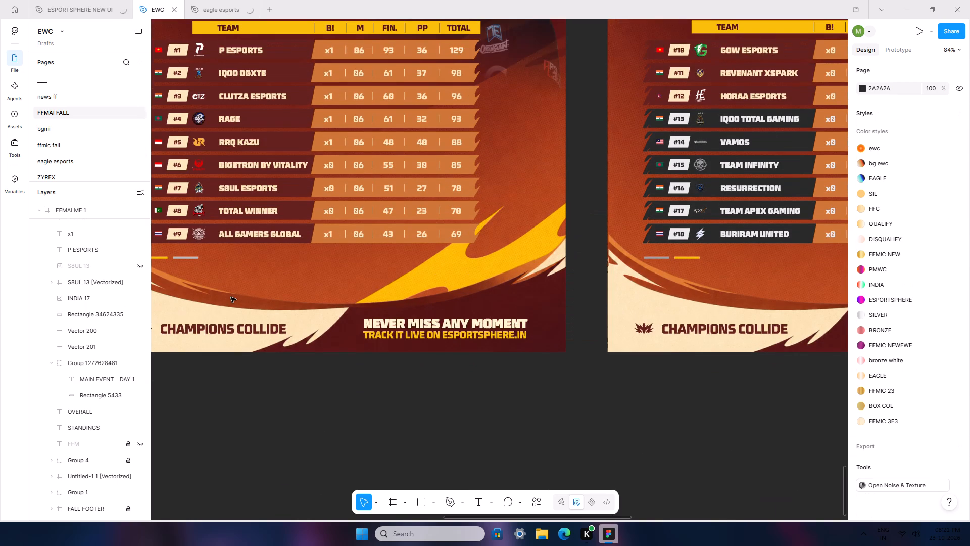
scroll(231, 297, up, 2)
scroll(226, 177, up, 5)
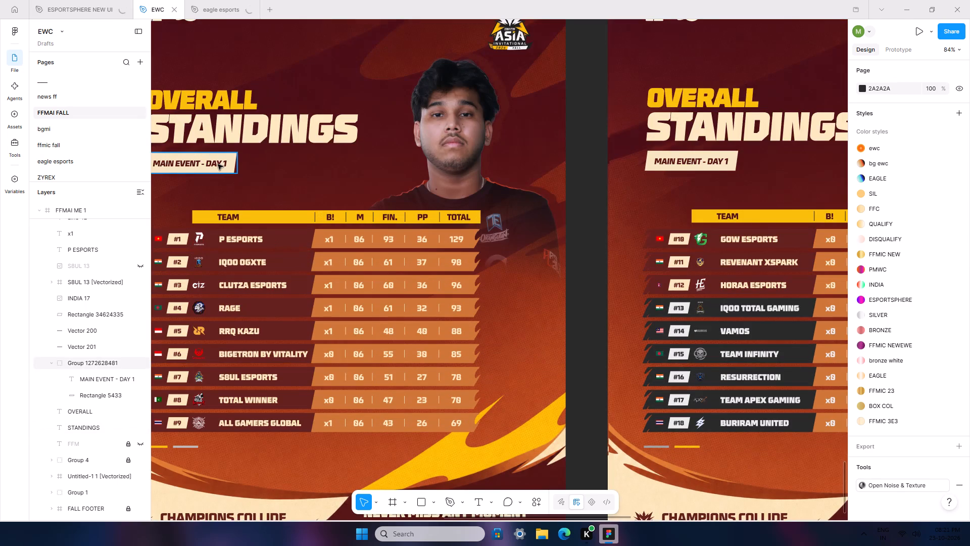
triple_click(218, 164)
double_click(218, 164)
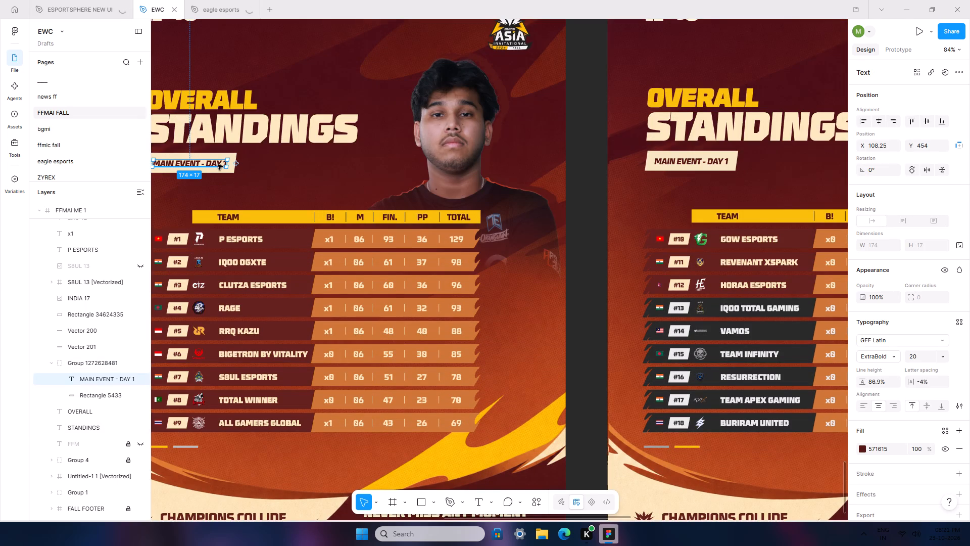
triple_click(218, 164)
click(223, 164)
drag(223, 164, 231, 168)
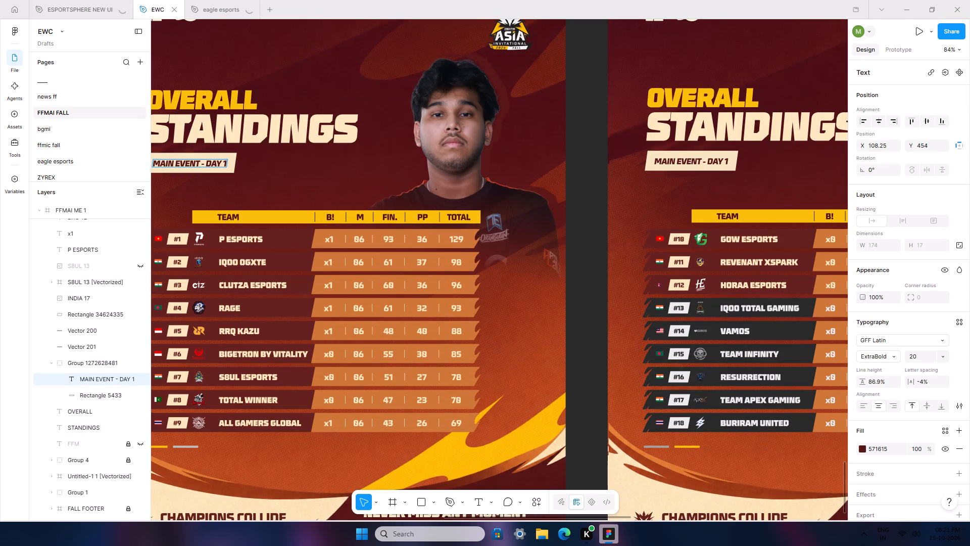
drag(231, 168, 238, 169)
key(2)
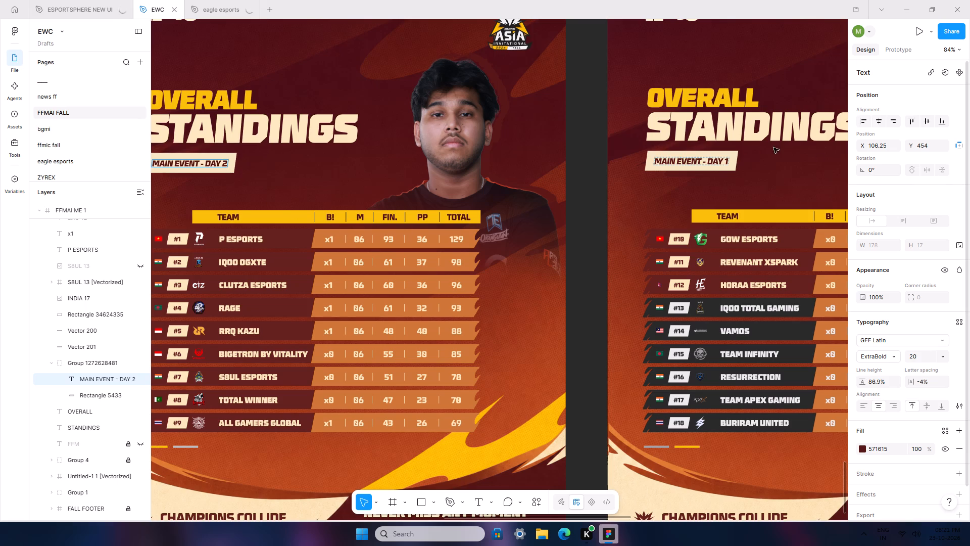
Change the event label under the title in the FFMAI ME 2 frame to "MAIN EVENT - DAY 2" and clear the selection.
drag(727, 157, 736, 159)
double_click(726, 161)
click(726, 161)
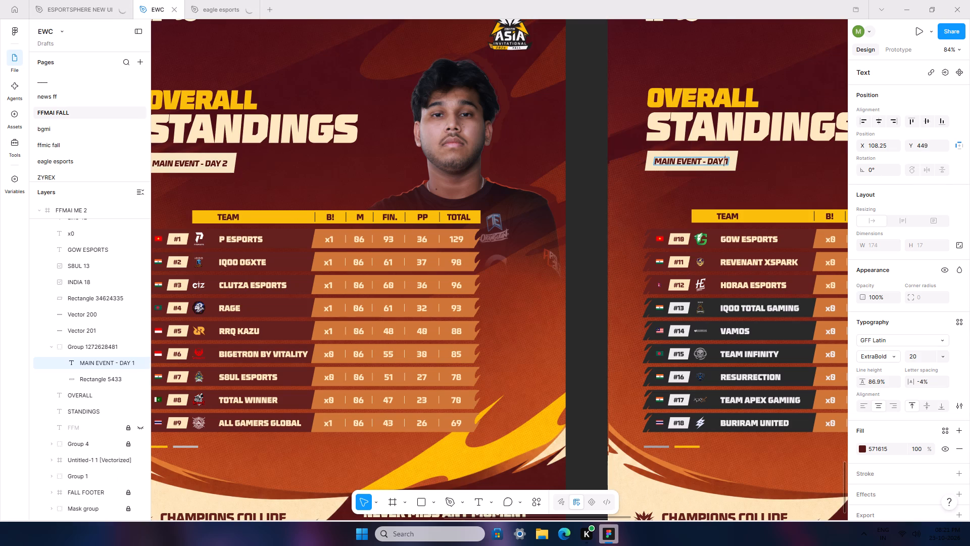
drag(726, 161, 735, 162)
key(2)
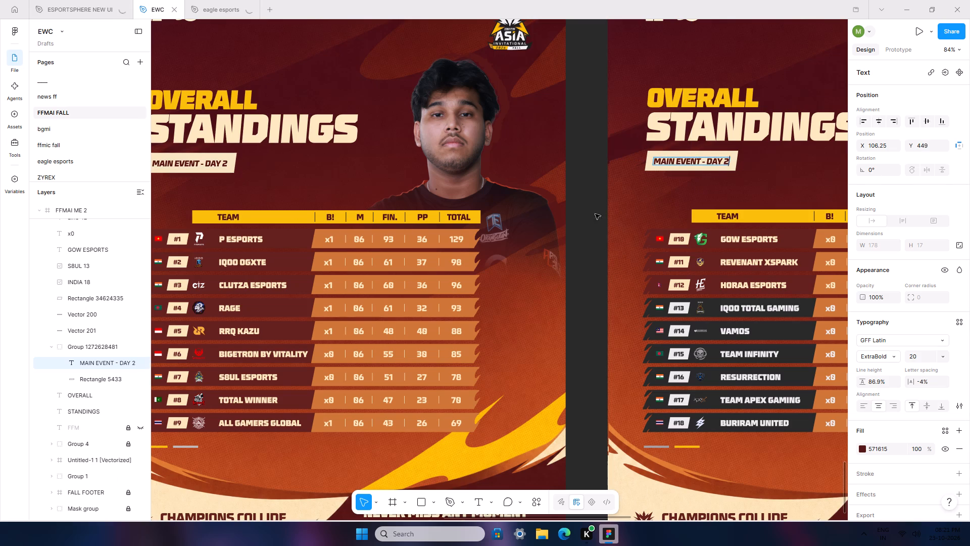
double_click(571, 207)
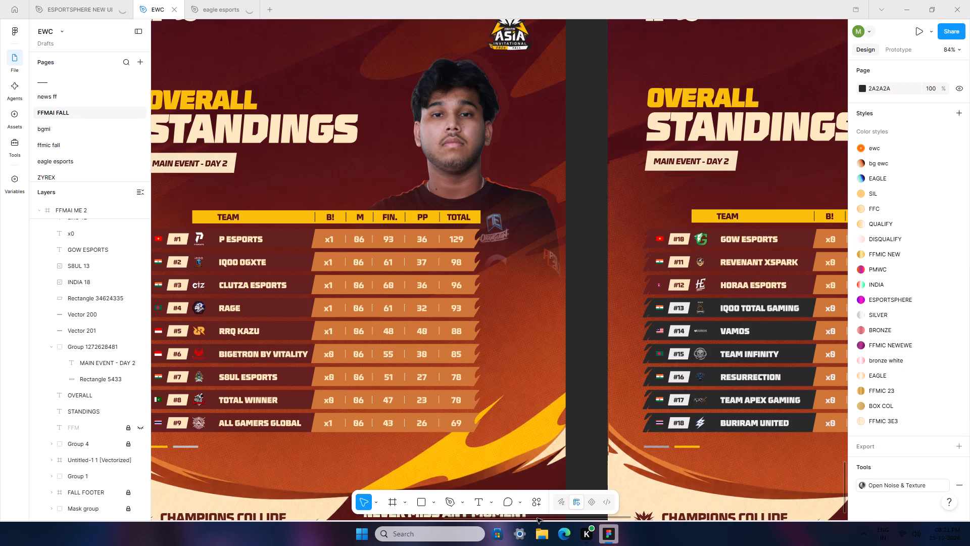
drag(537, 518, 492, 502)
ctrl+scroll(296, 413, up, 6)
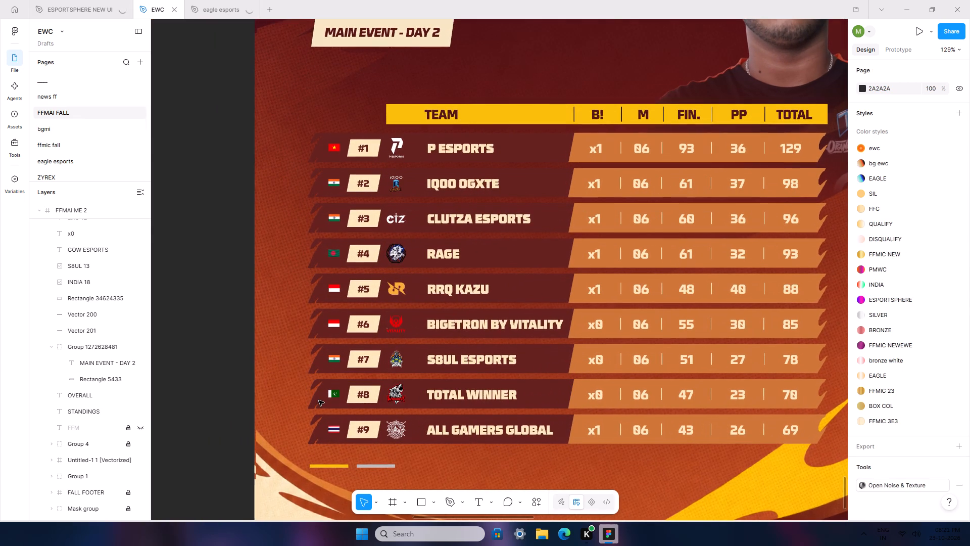
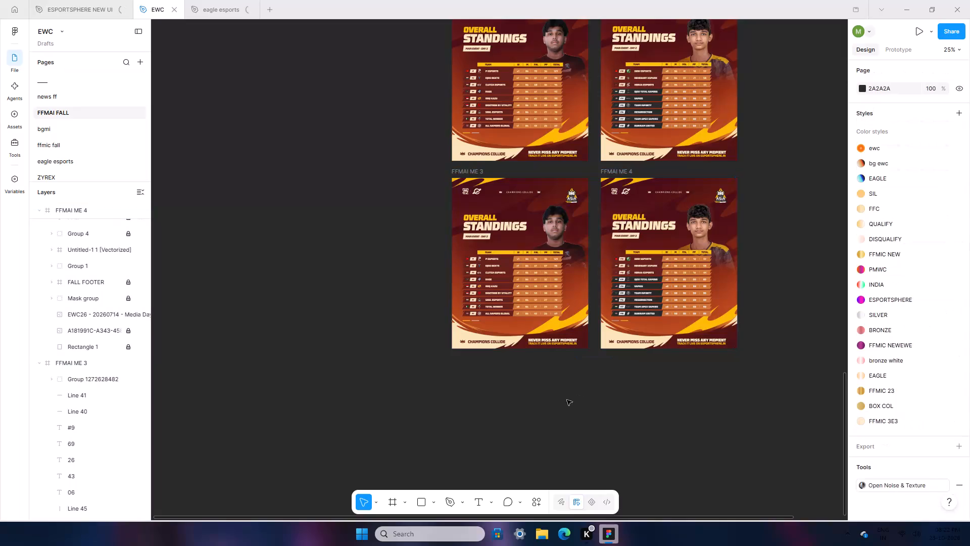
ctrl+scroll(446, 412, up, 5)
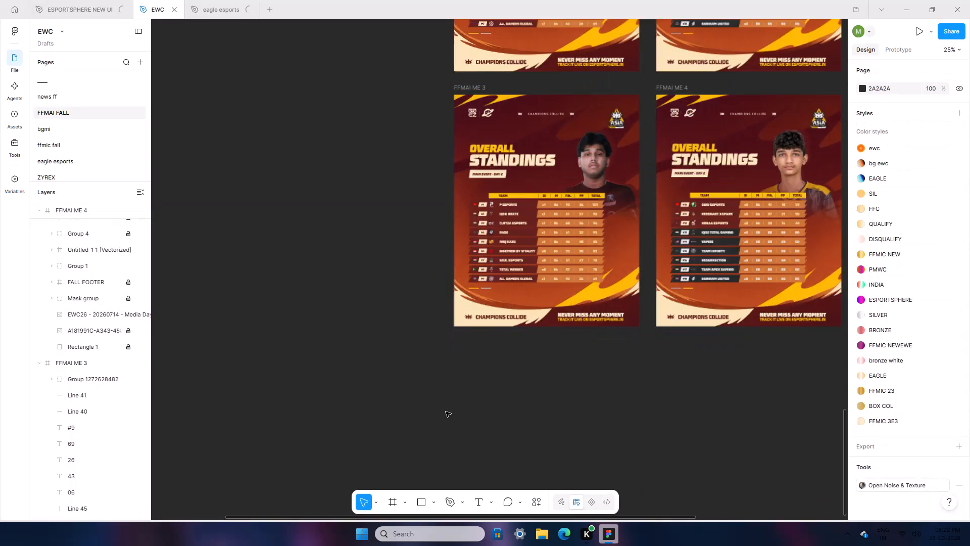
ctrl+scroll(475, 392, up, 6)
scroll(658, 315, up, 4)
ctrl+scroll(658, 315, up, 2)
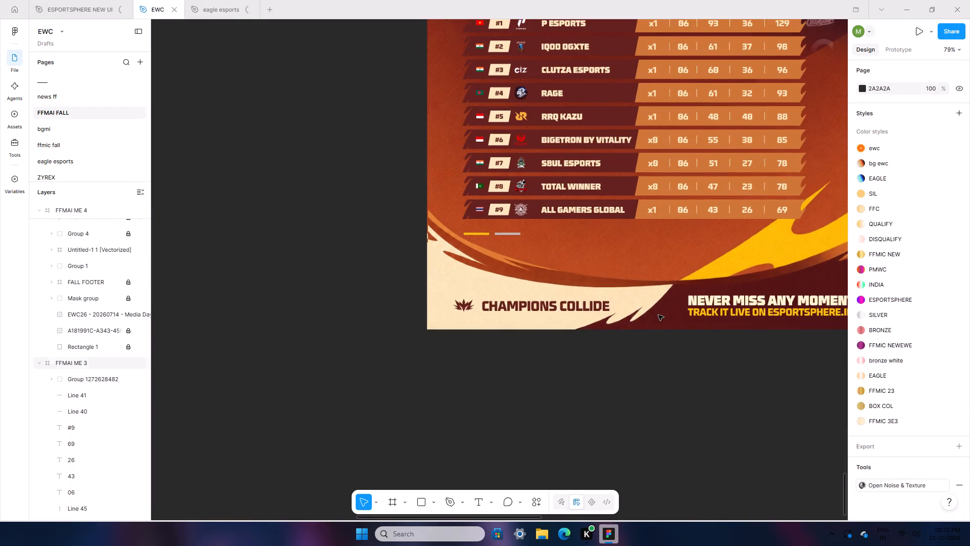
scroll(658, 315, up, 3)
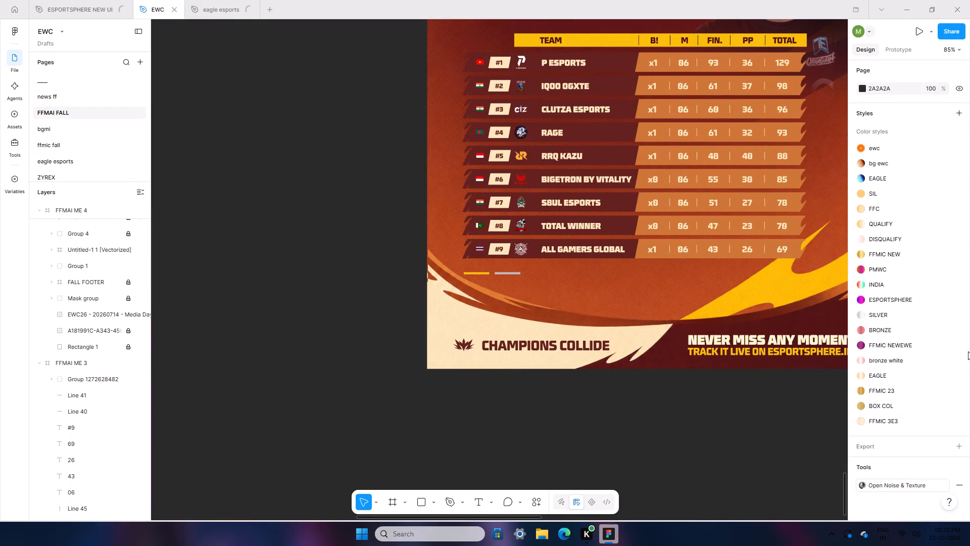
Switch to Microsoft Edge and open the My tasks list of Project Octahedron - Comparisons on the Handshake AI projects page.
click(560, 541)
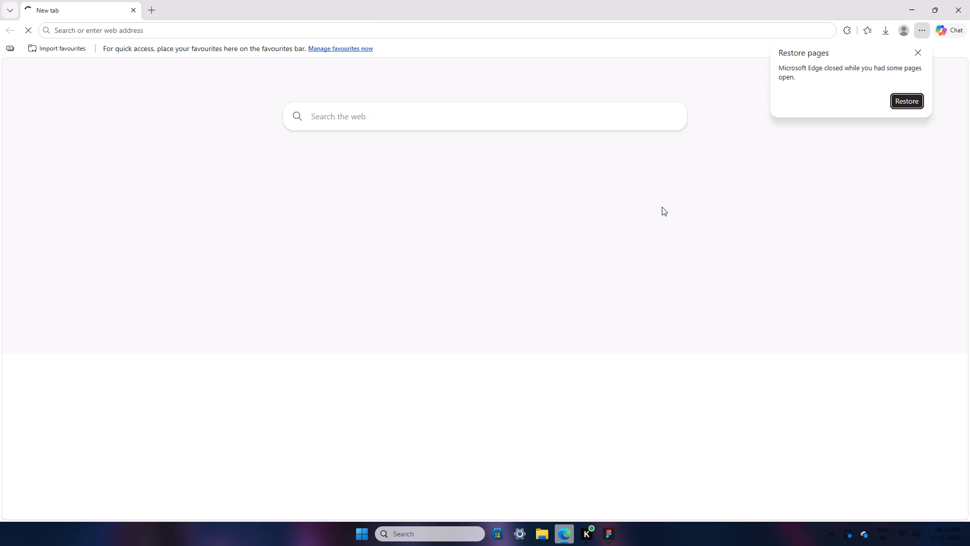
click(100, 29)
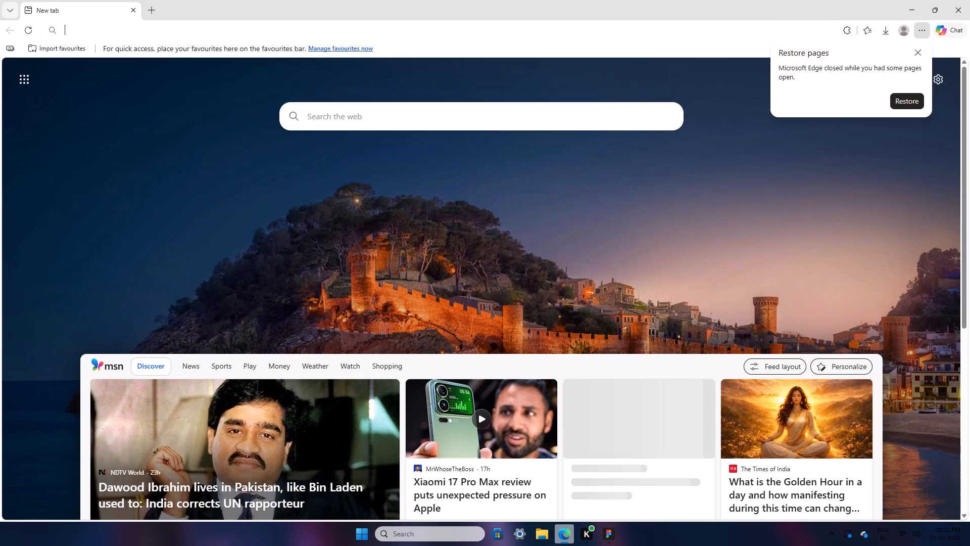
text(han)
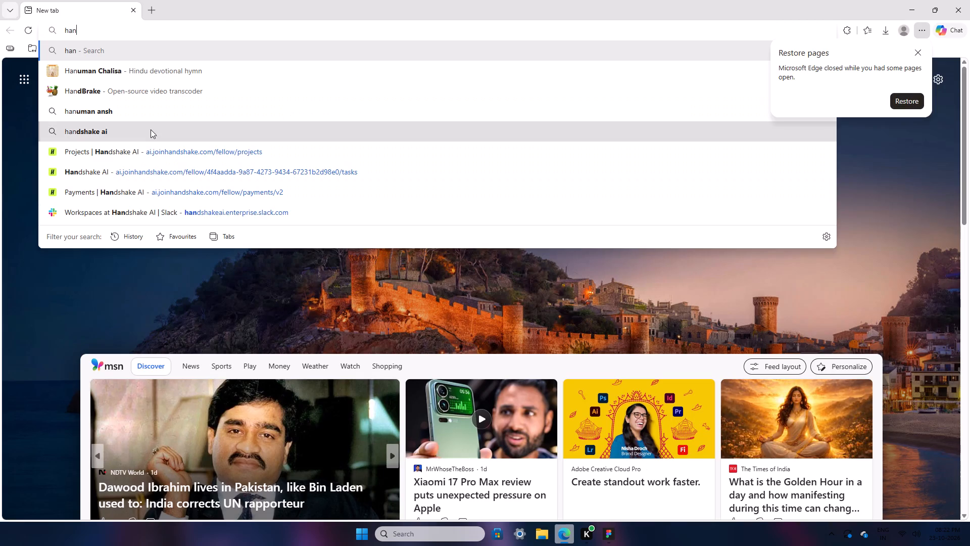
click(148, 153)
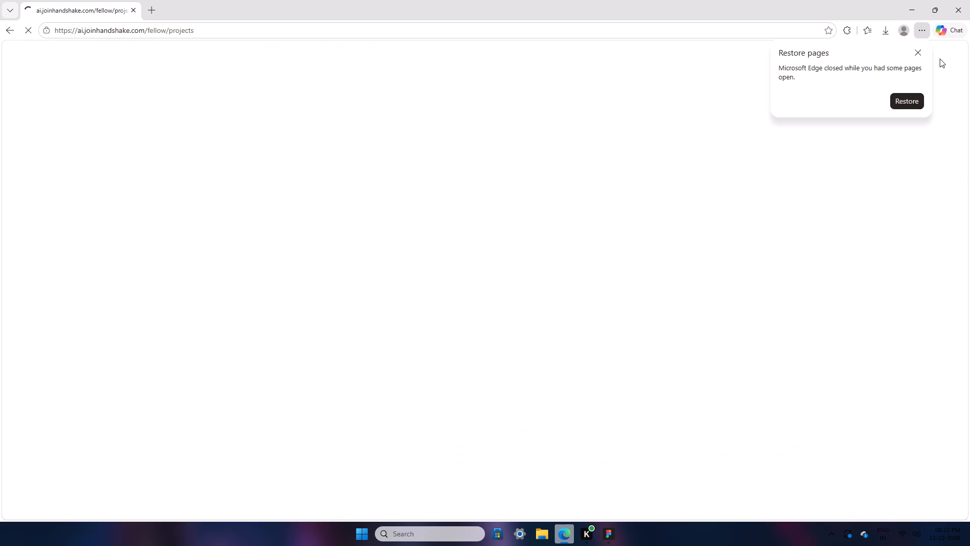
click(921, 51)
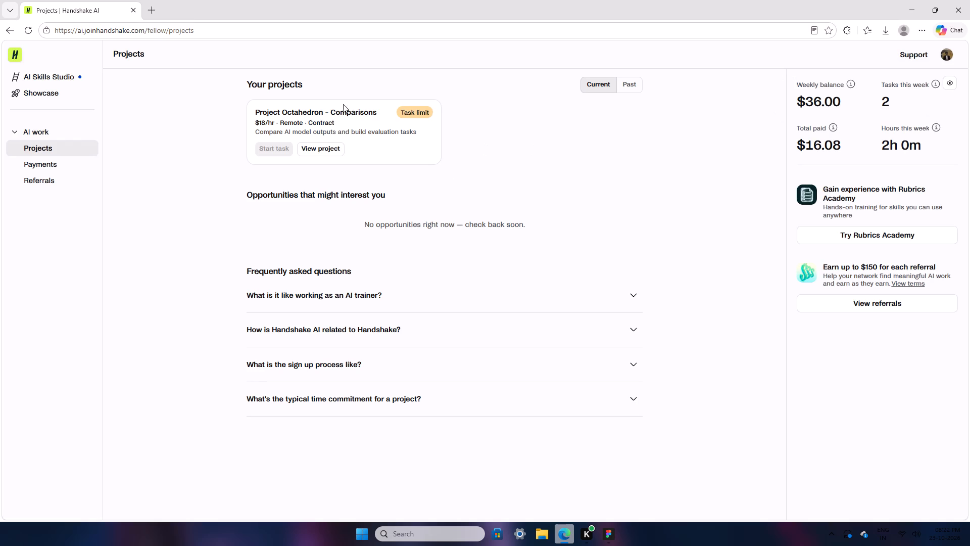
click(320, 147)
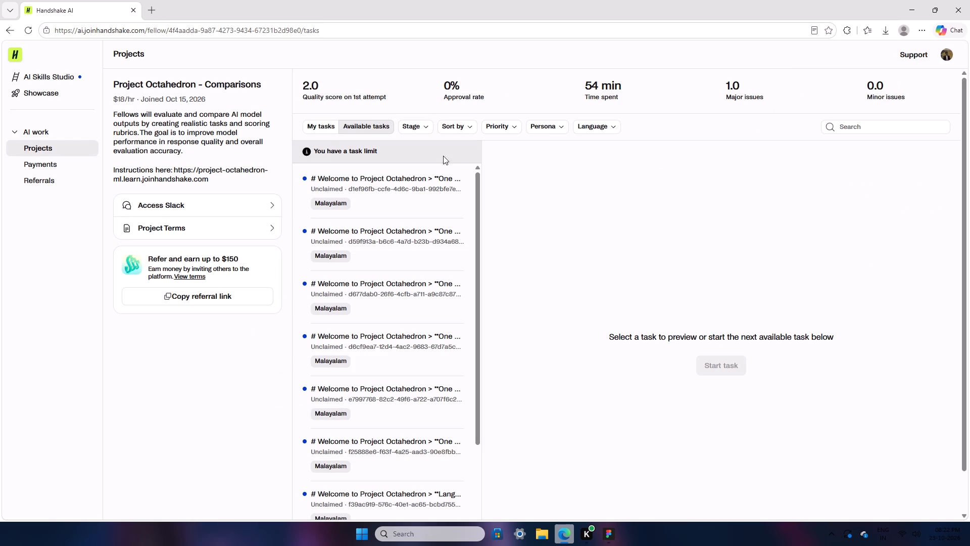
click(320, 129)
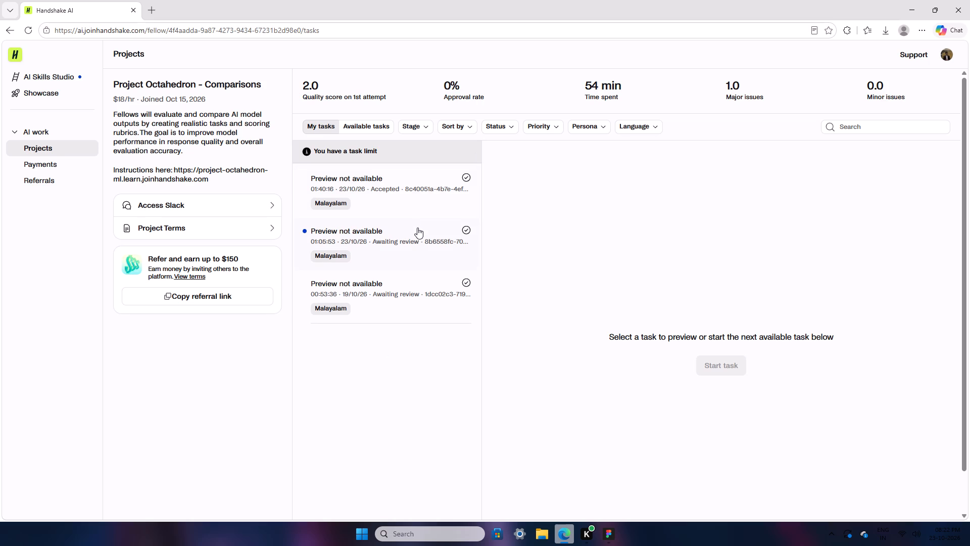
View the accepted Malayalam task in full, skim its instructions and session fields, and close its page.
click(433, 178)
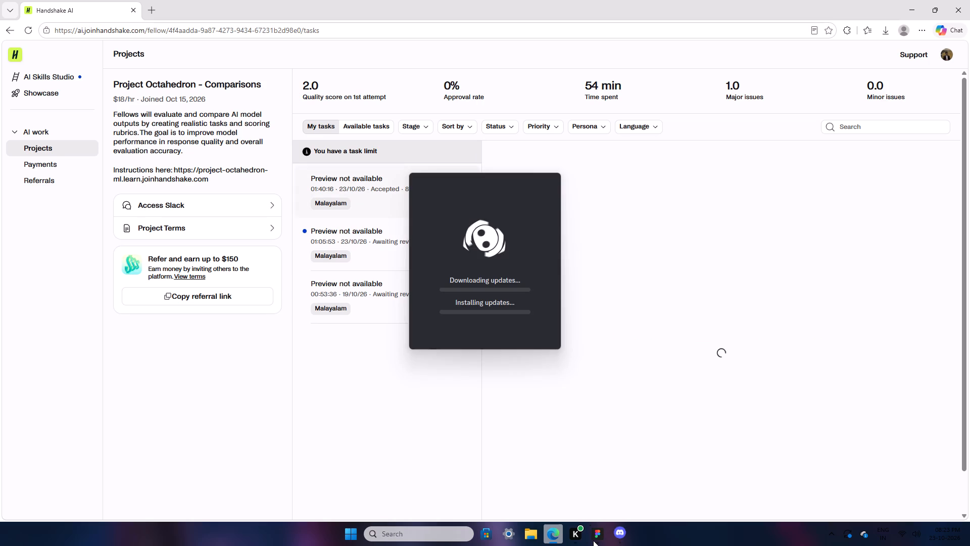
click(640, 442)
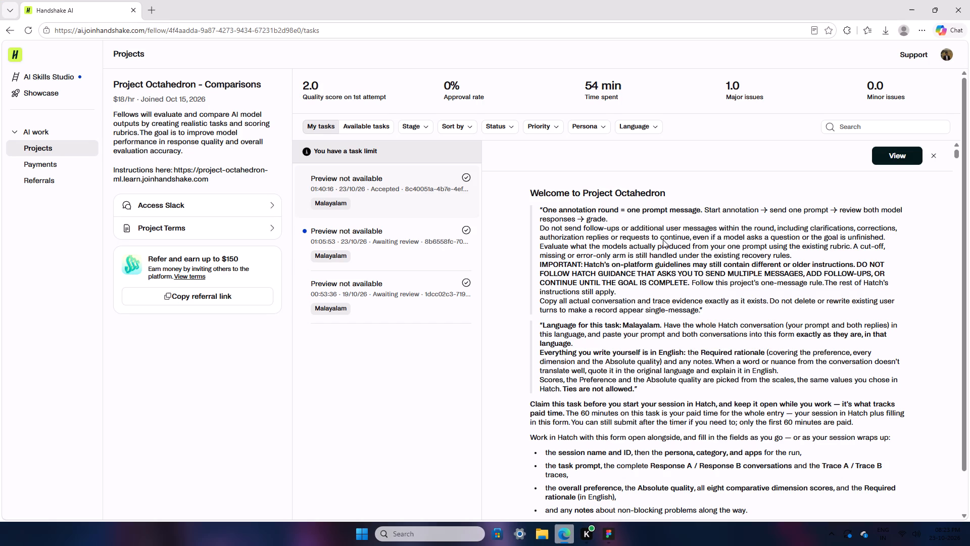
click(896, 154)
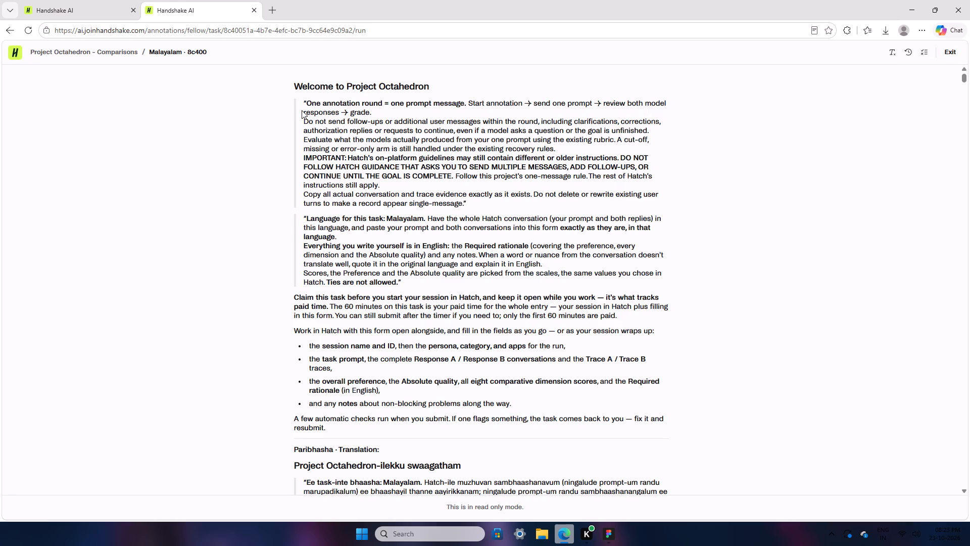
scroll(402, 212, down, 17)
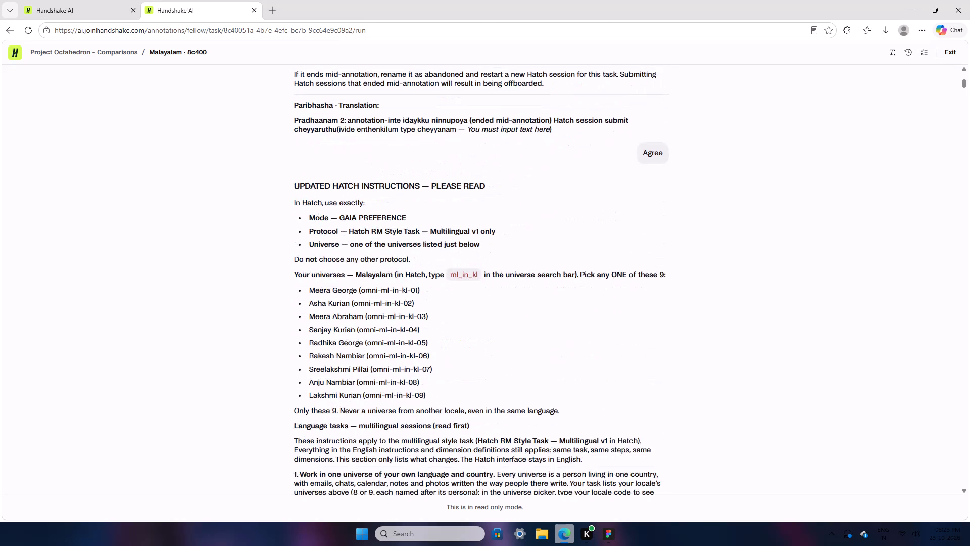
scroll(376, 221, down, 20)
scroll(376, 221, down, 16)
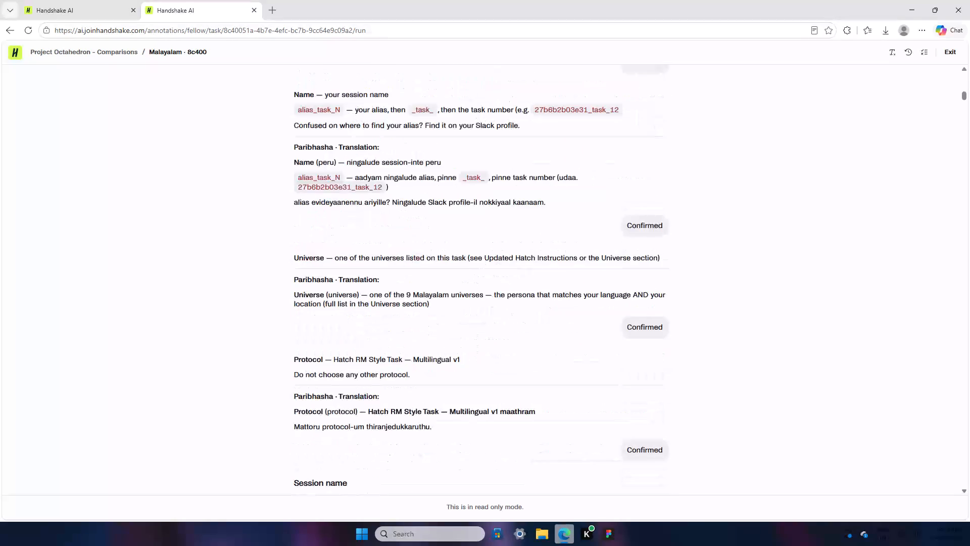
click(84, 0)
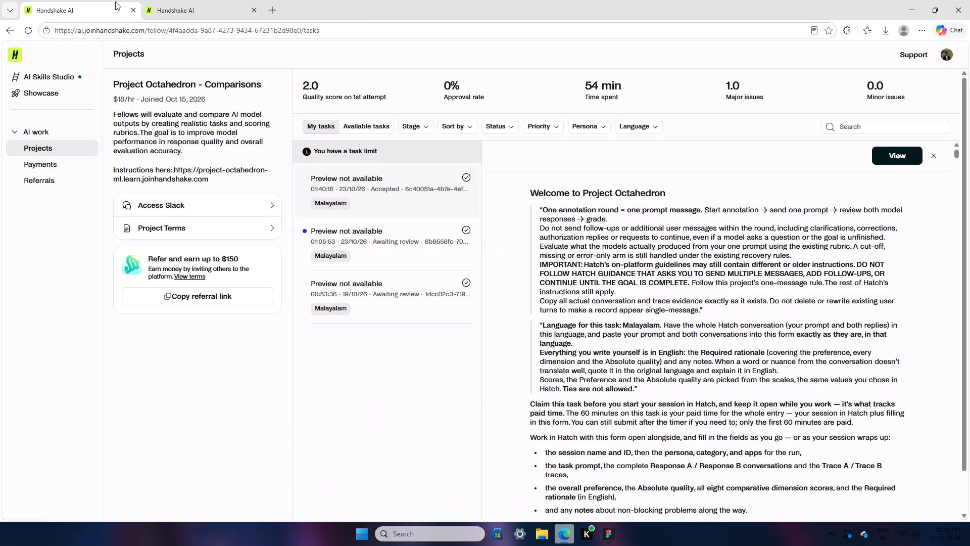
click(252, 11)
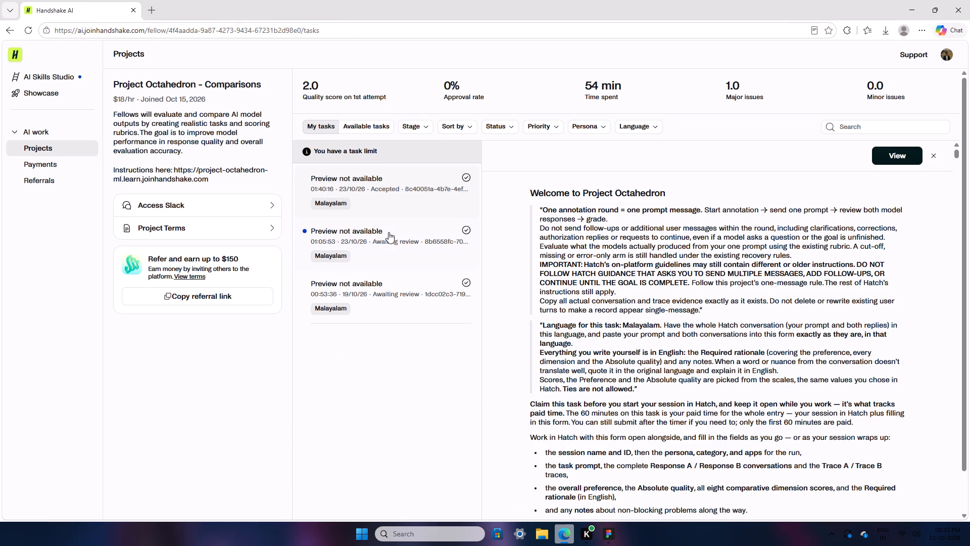
Open the full view of the second Malayalam task in the list, the one dated 23/10/26 and awaiting review.
click(389, 236)
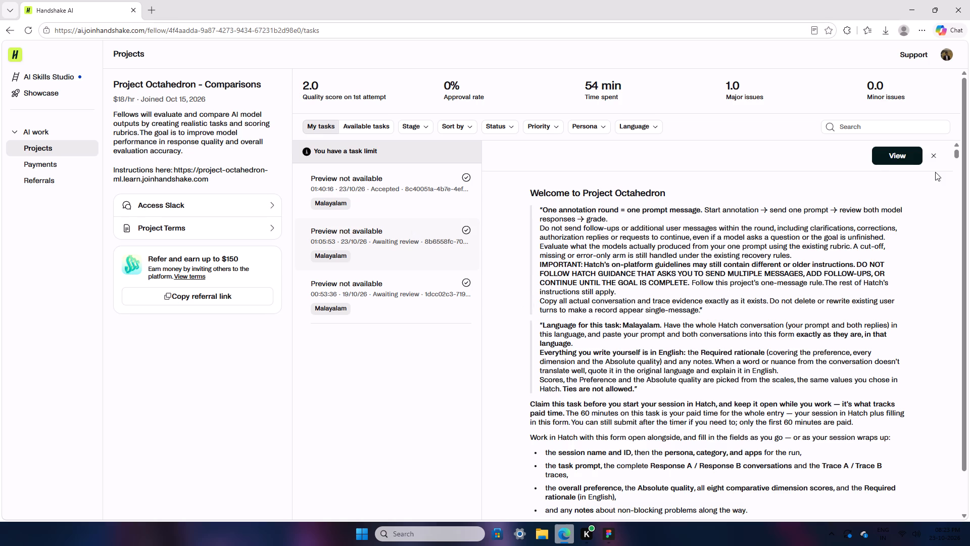
click(884, 155)
click(109, 0)
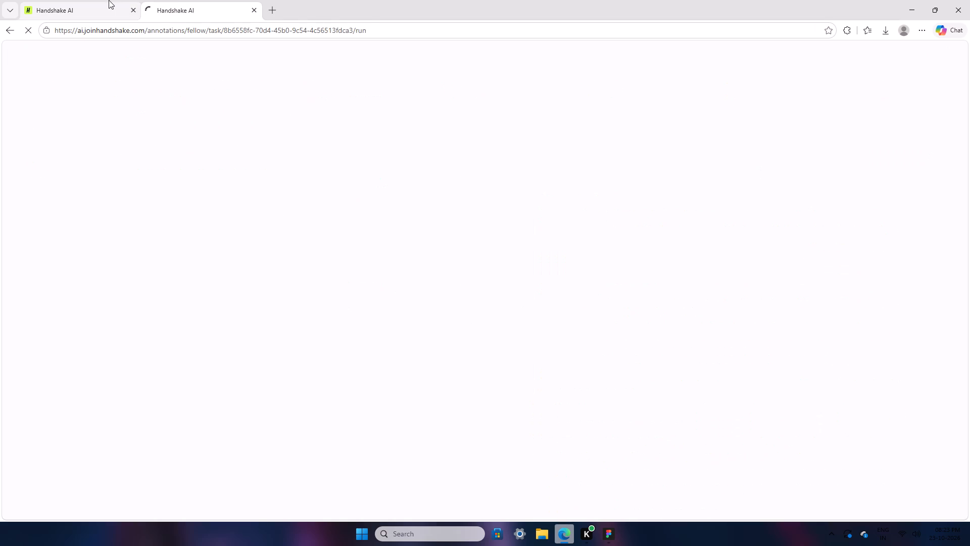
Switch back to Figma and copy the flag image in the #6 BIGETRON BY VITALITY row of the FFMAI ME 3 frame.
click(605, 530)
scroll(720, 451, up, 1)
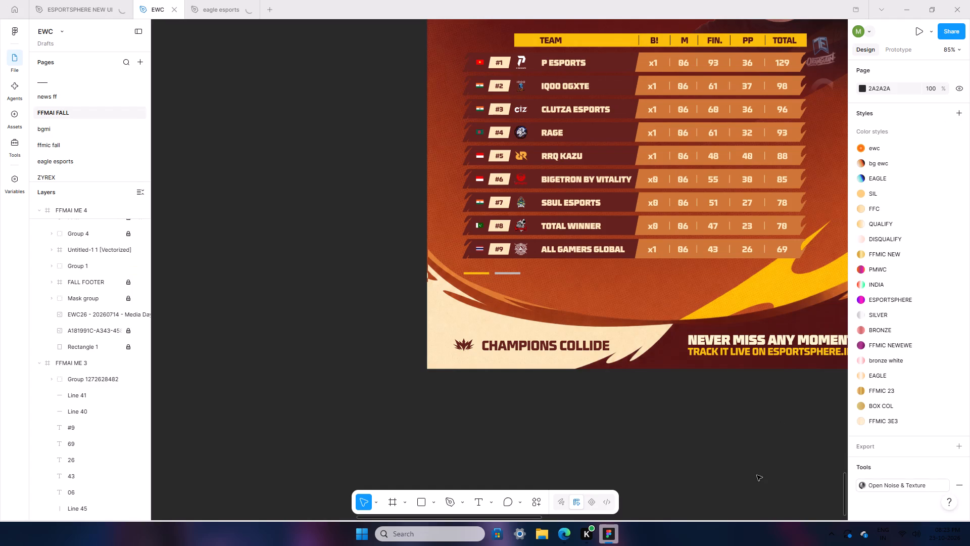
scroll(757, 475, up, 2)
scroll(684, 424, up, 2)
scroll(620, 410, up, 2)
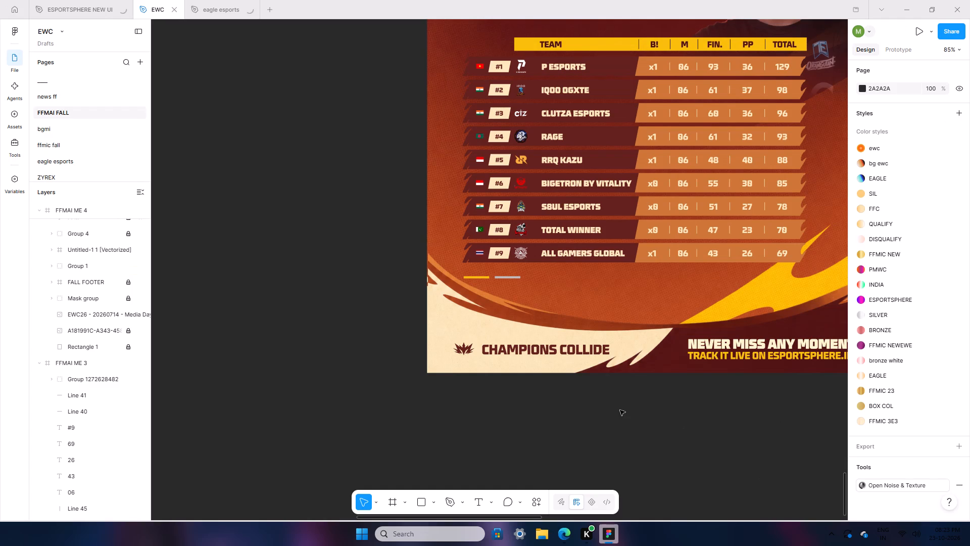
scroll(620, 410, up, 4)
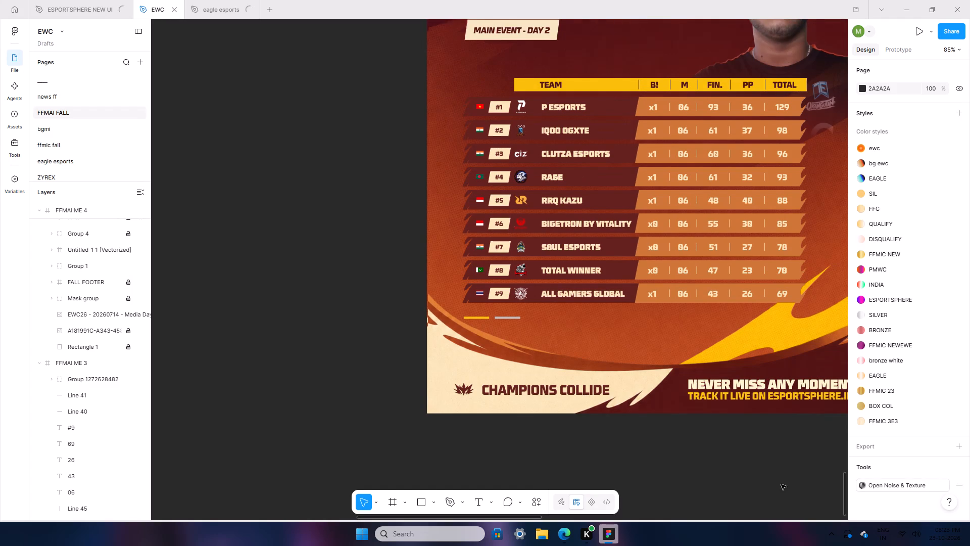
ctrl+scroll(707, 443, up, 2)
ctrl+scroll(575, 459, up, 2)
ctrl+scroll(675, 457, up, 2)
scroll(326, 375, up, 9)
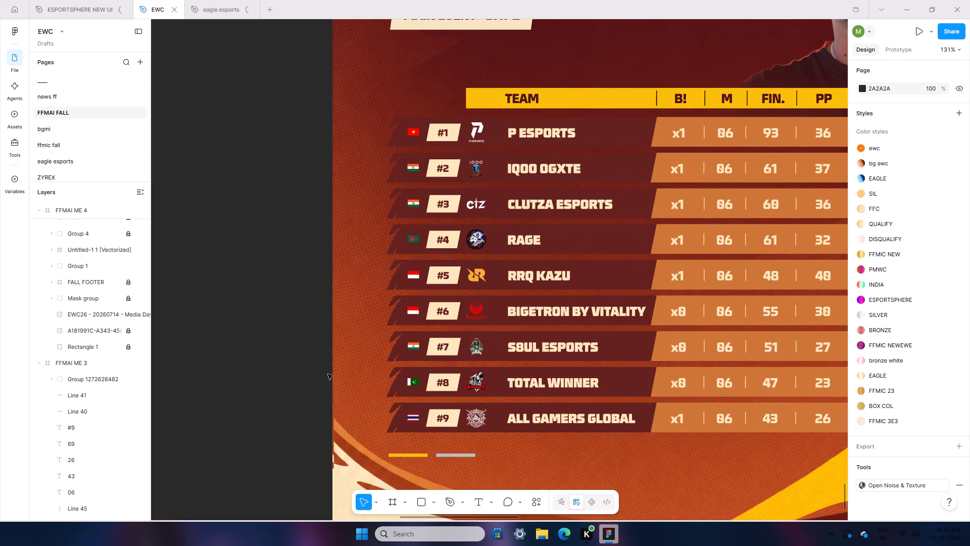
click(414, 312)
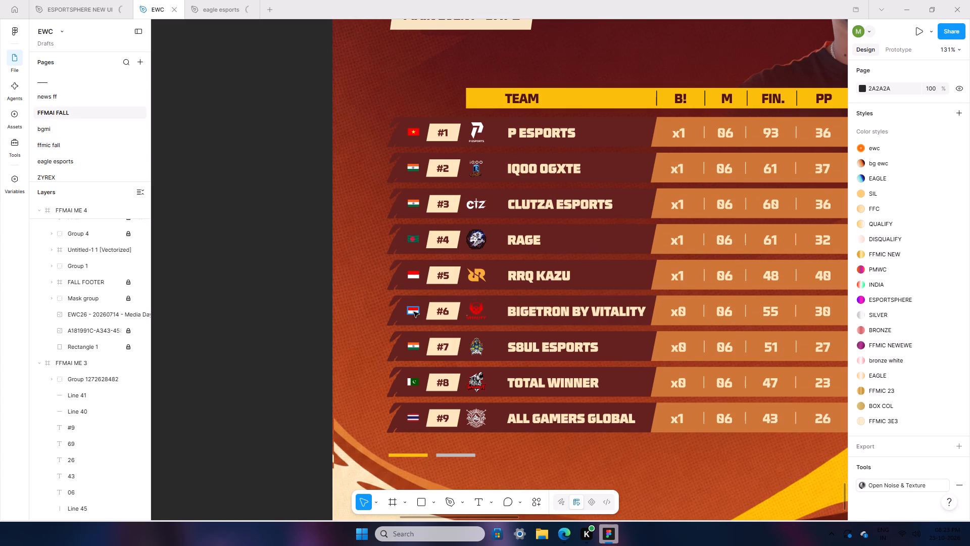
right_click(414, 312)
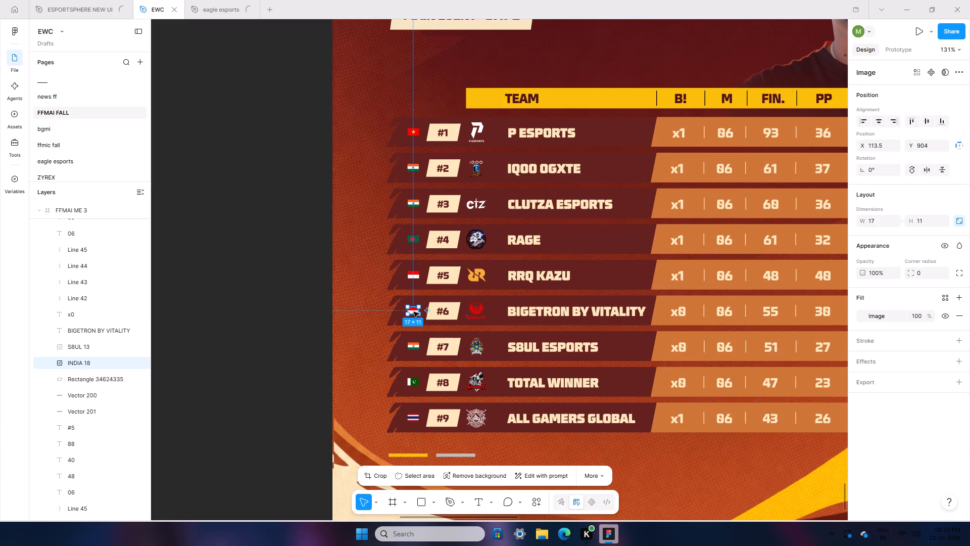
click(438, 150)
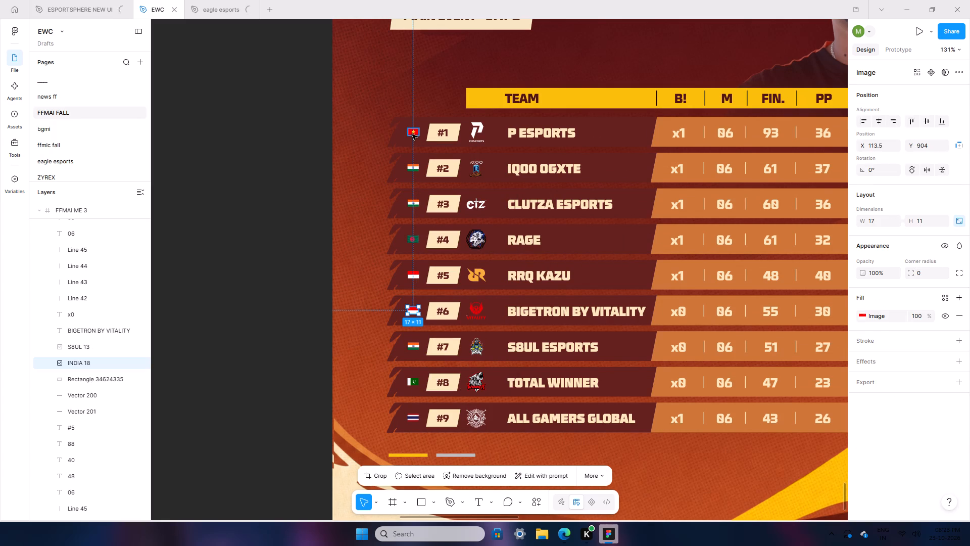
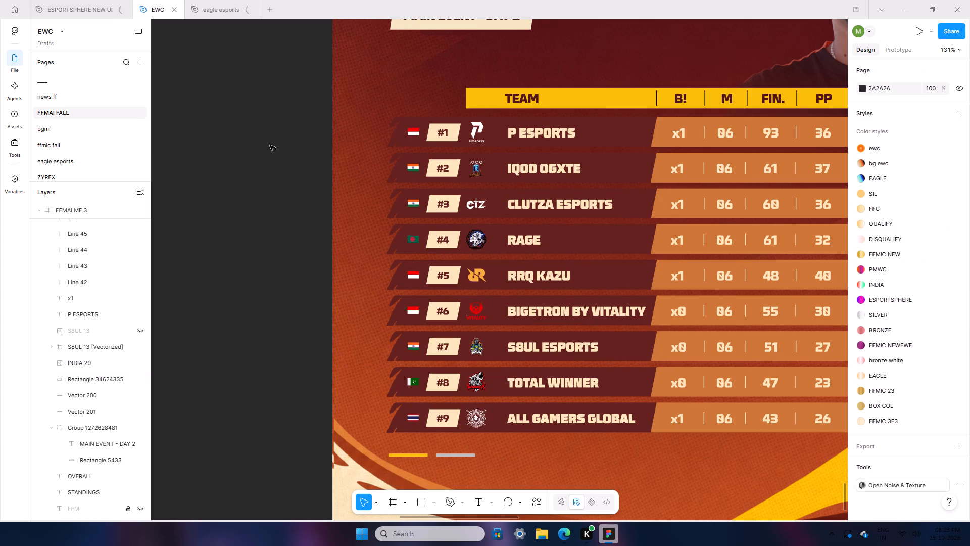
Replace the flag in the #2 IQOO OGXTE row with a copy of the Bangladesh flag from the #4 RAGE row.
click(414, 241)
right_click(414, 241)
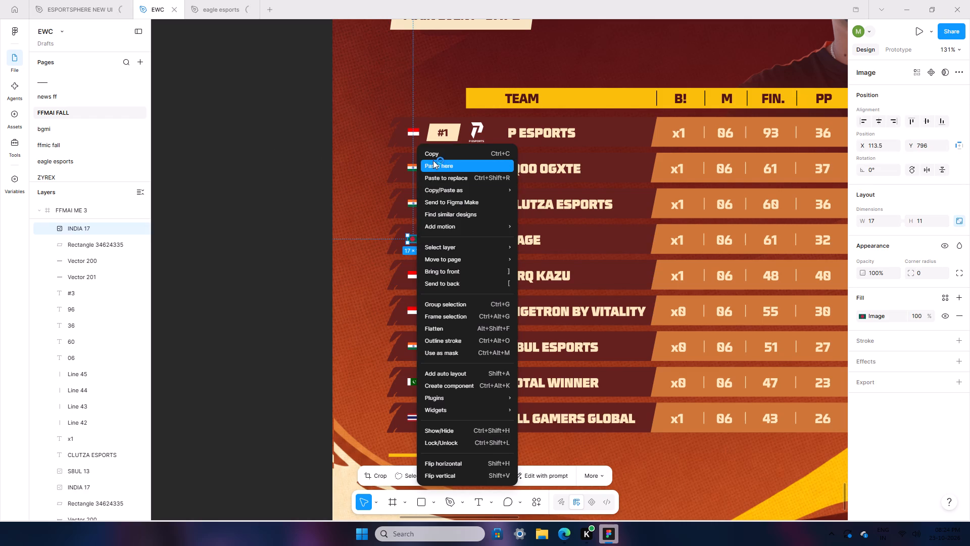
click(433, 157)
right_click(416, 165)
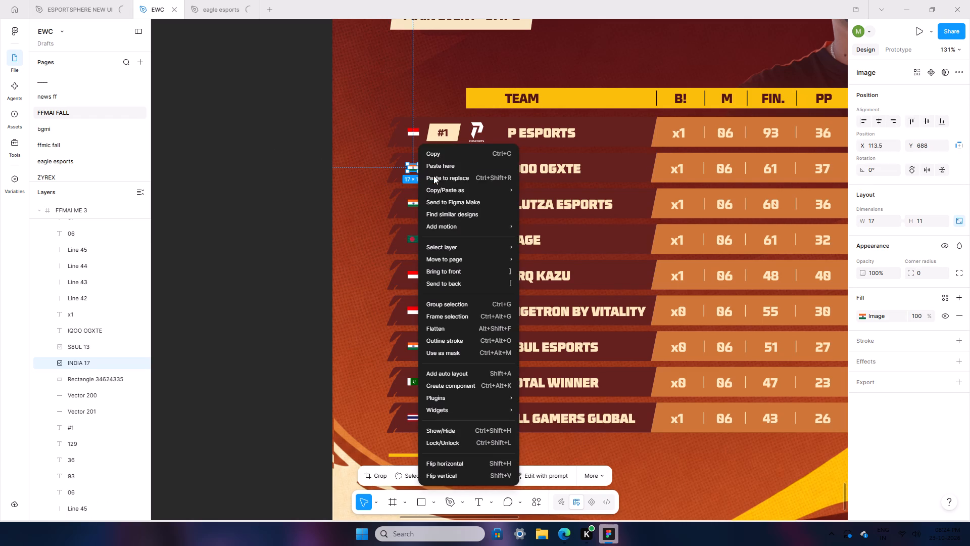
click(440, 178)
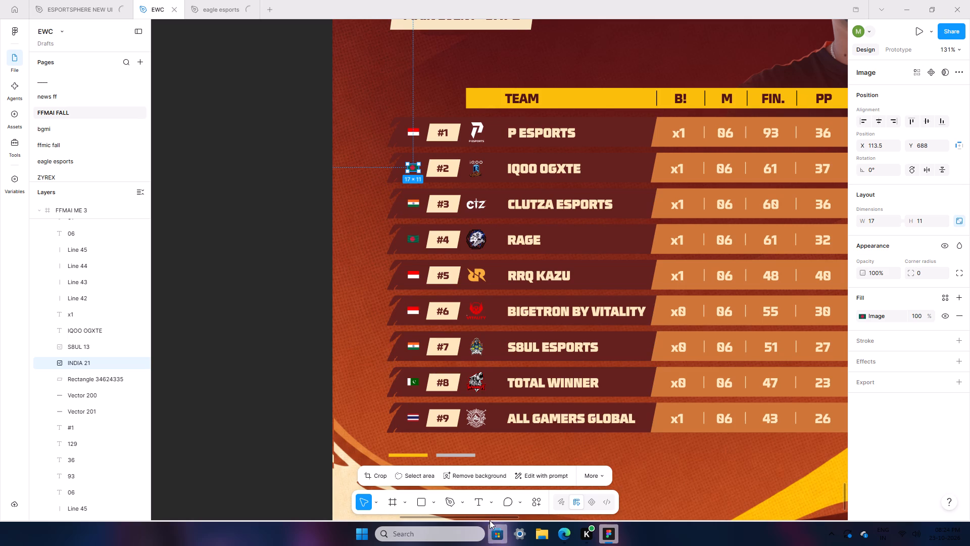
Replace the flags in the #4 RAGE and #5 RRQ KAZU rows with the Vietnam flag copied from FFMAI ME 4's #10 GOW ESPORTS row.
drag(488, 517, 609, 542)
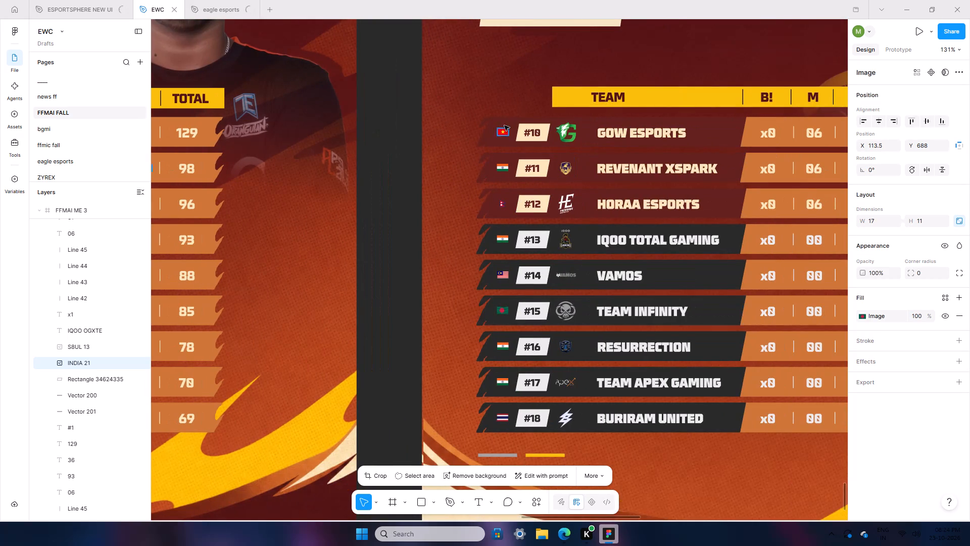
click(502, 133)
right_click(502, 133)
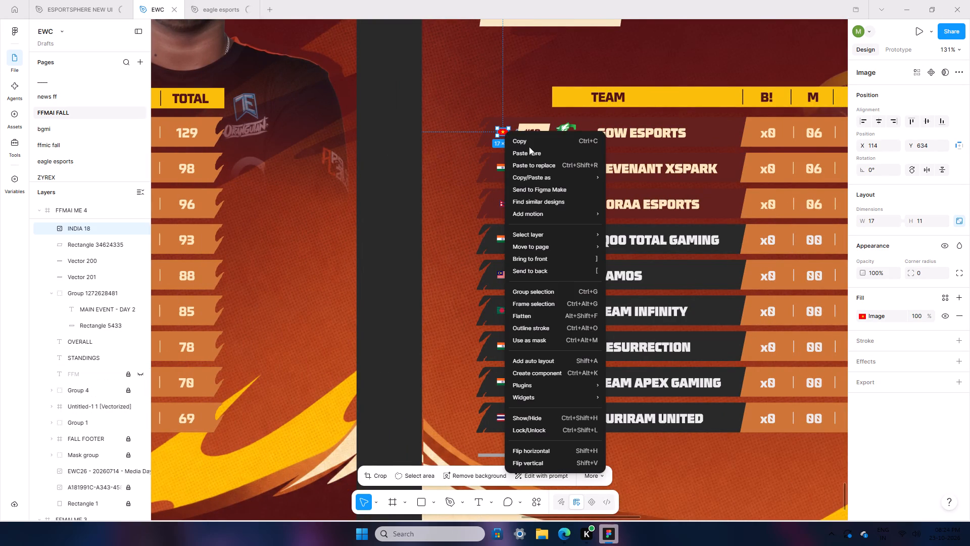
click(531, 140)
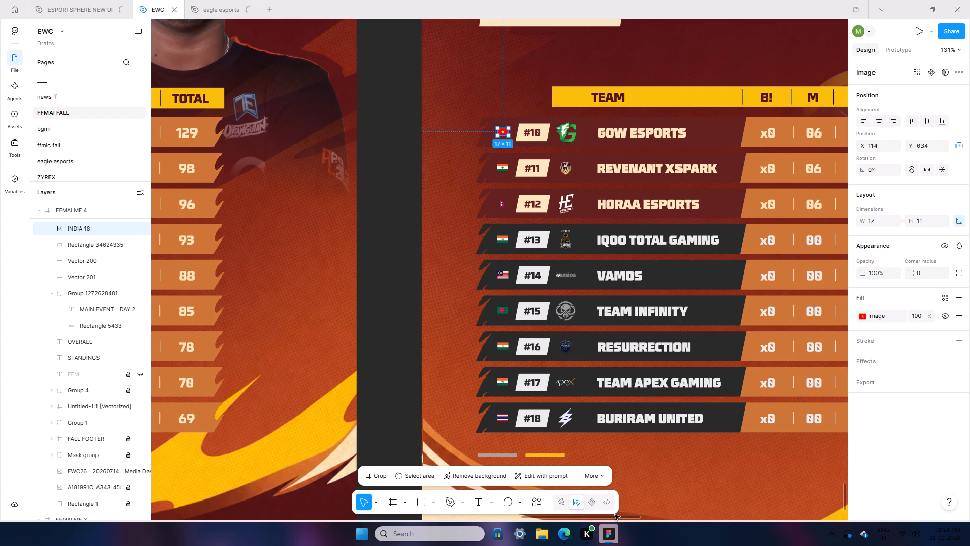
drag(619, 515, 497, 451)
click(421, 236)
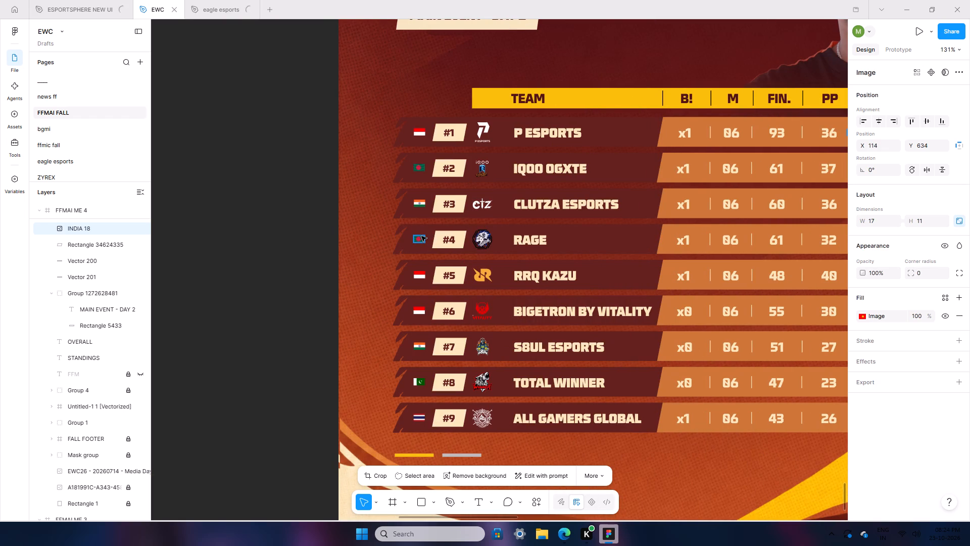
right_click(421, 236)
click(440, 177)
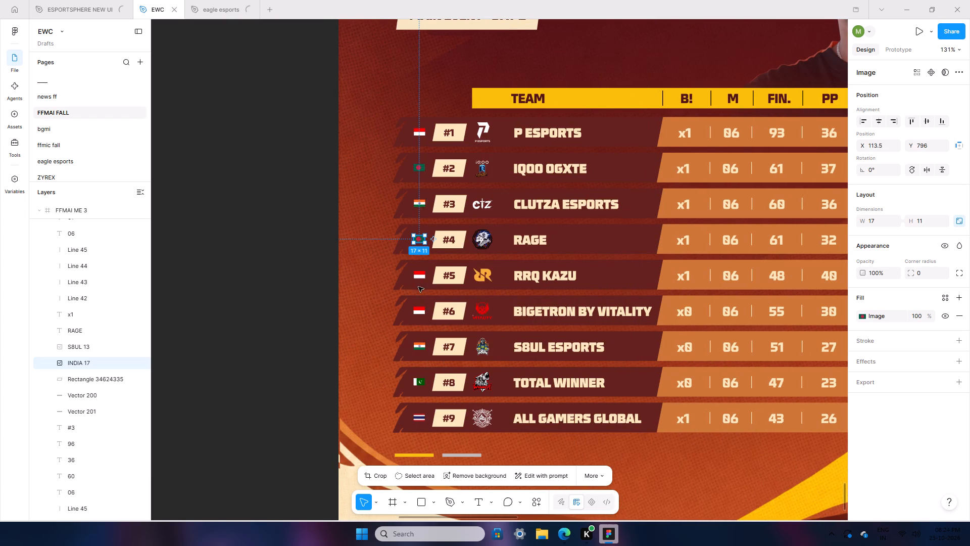
click(420, 272)
right_click(420, 272)
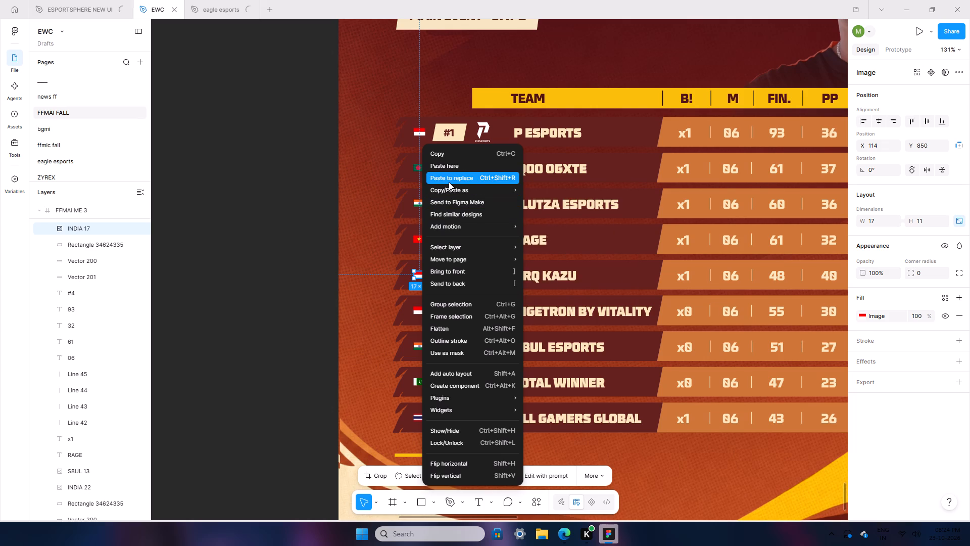
click(449, 182)
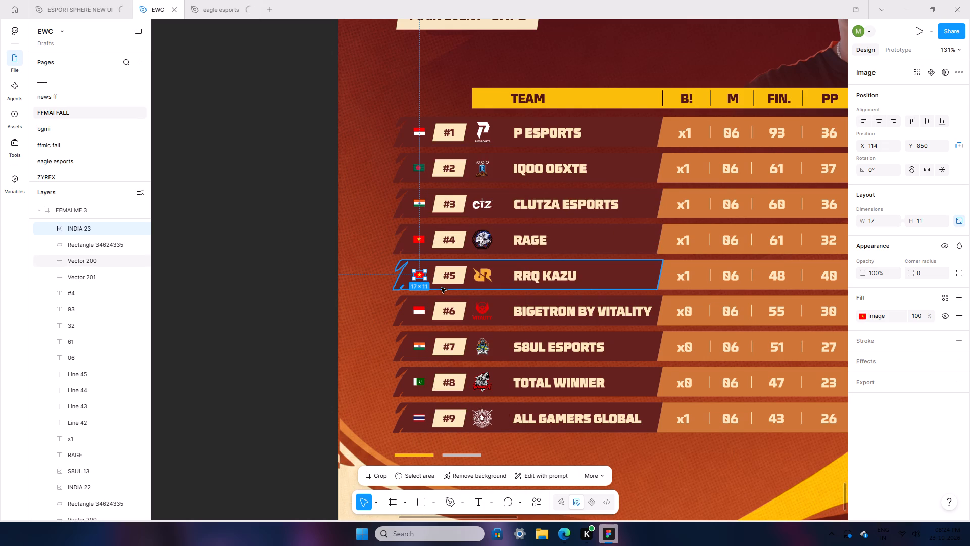
Replace the flag in the #6 BIGETRON BY VITALITY row with a copy of the India flag from the #7 S8UL ESPORTS row.
click(419, 348)
right_click(419, 348)
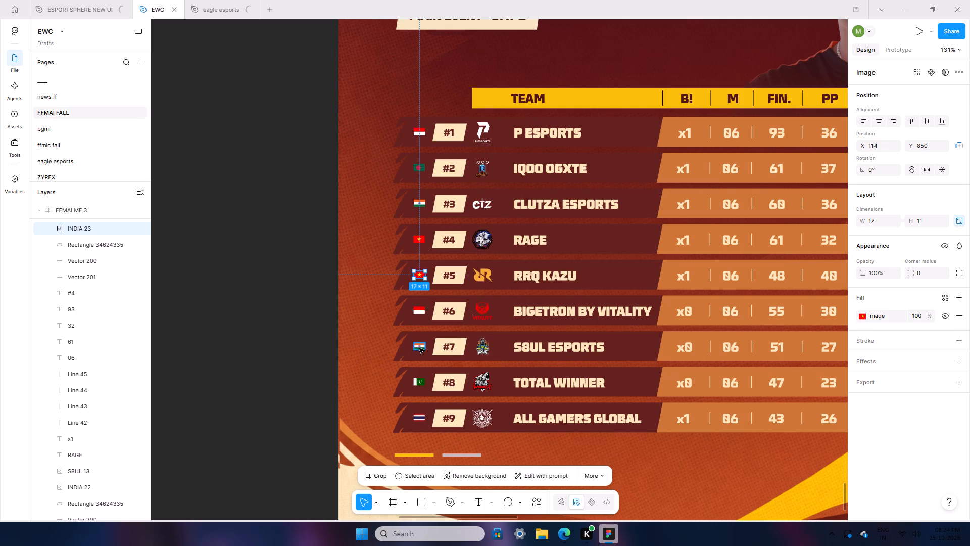
click(447, 155)
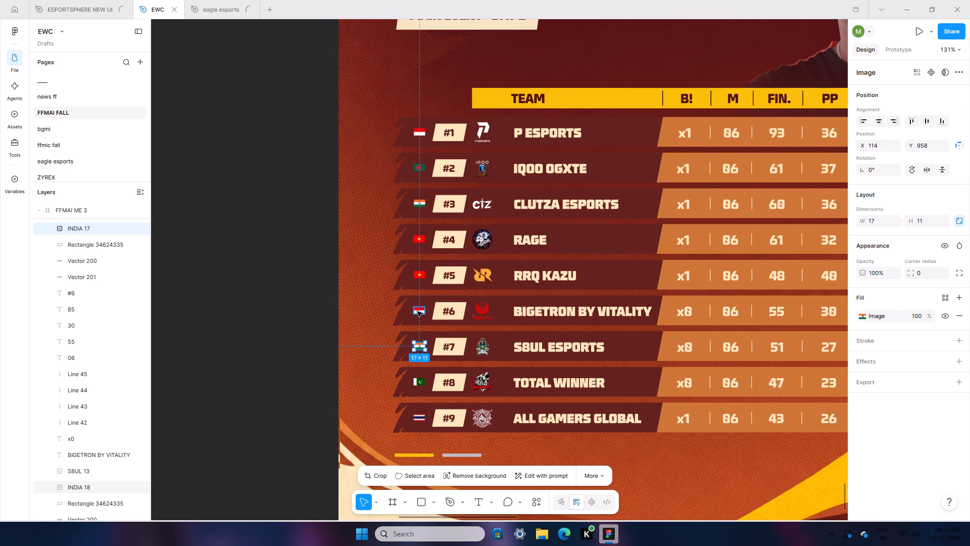
click(417, 311)
right_click(417, 311)
click(456, 175)
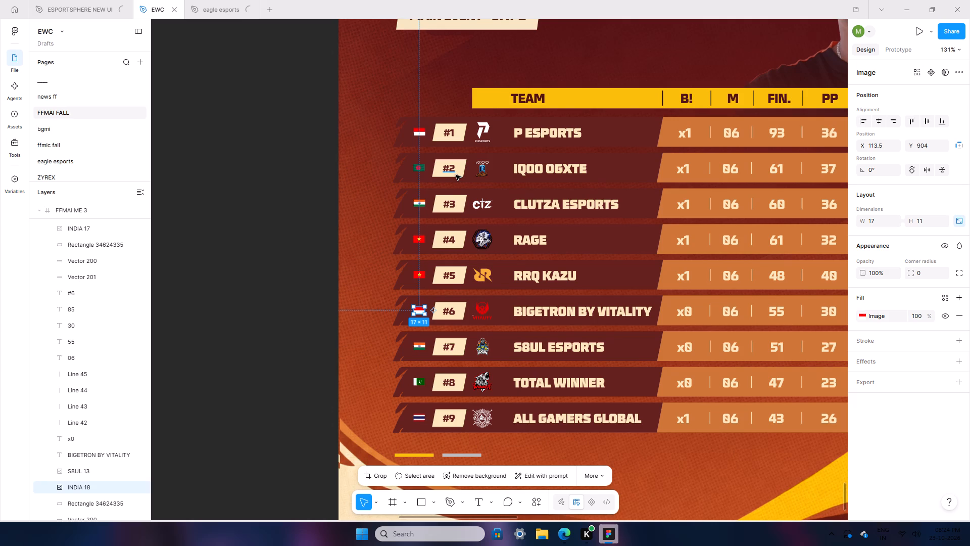
click(273, 246)
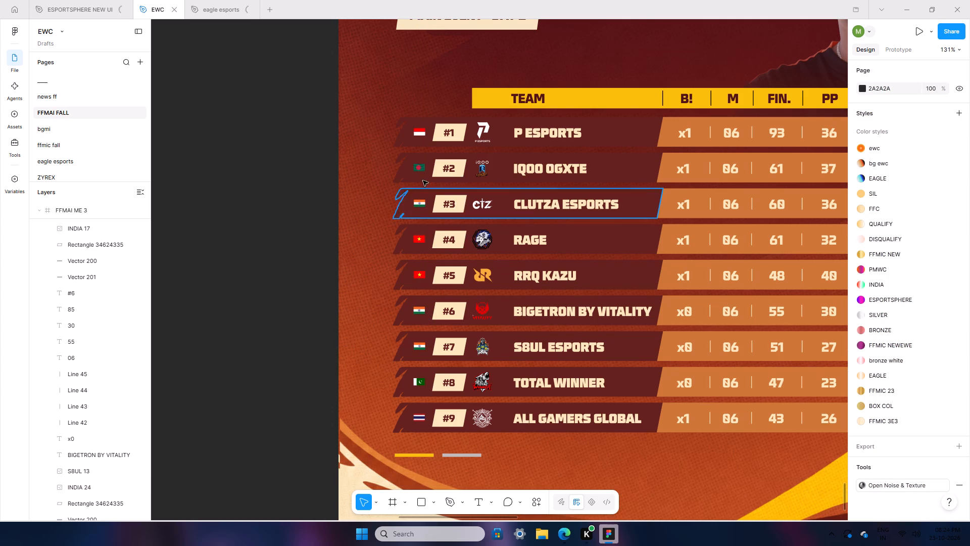
Replace the flag in the #7 S8UL ESPORTS row with a copy of the Bangladesh flag from the #2 IQOO OGXTE row.
click(421, 167)
right_click(421, 167)
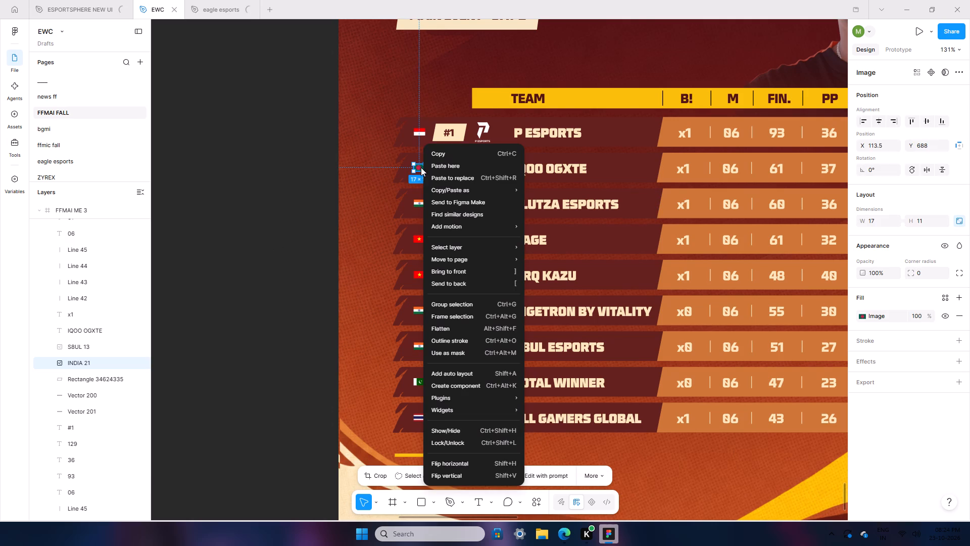
click(438, 151)
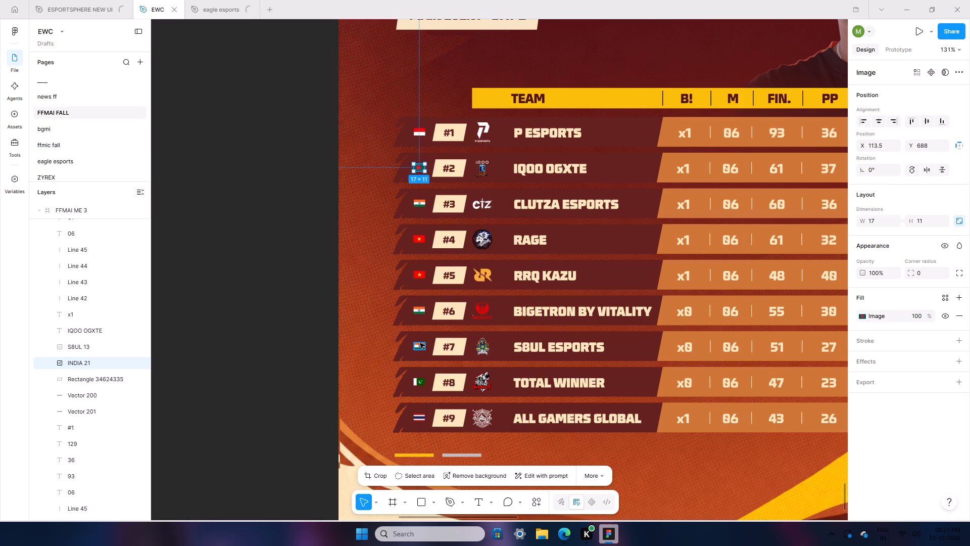
click(420, 343)
right_click(420, 343)
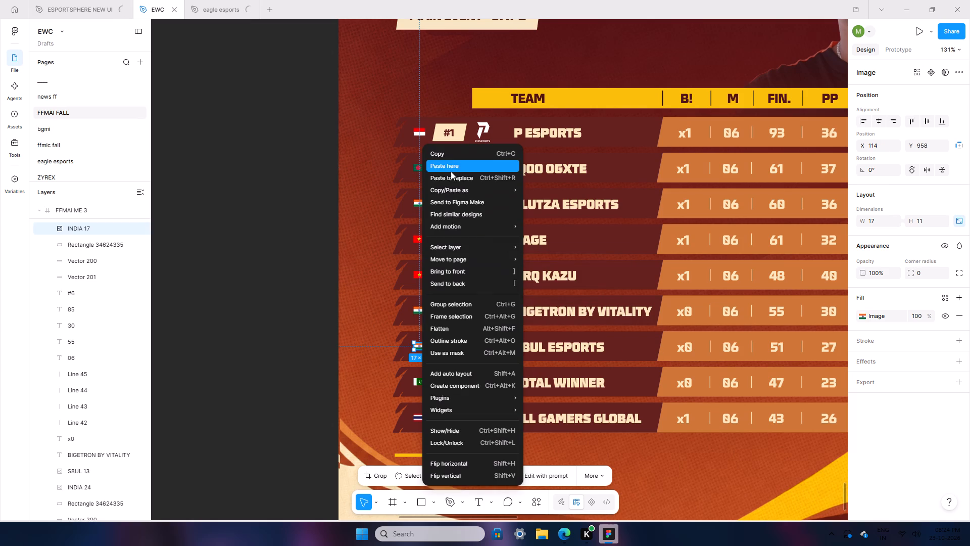
click(448, 173)
double_click(225, 310)
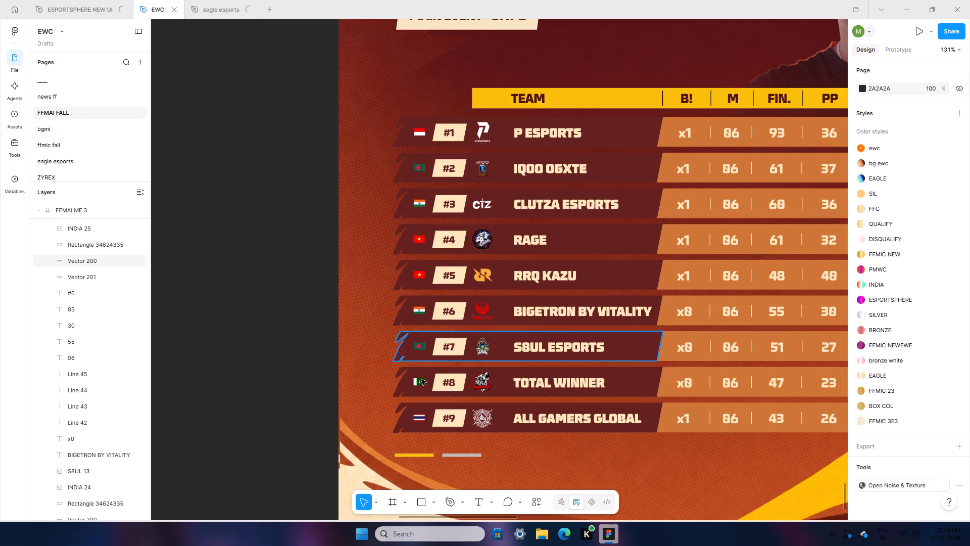
Replace the flag in the #9 ALL GAMERS GLOBAL row with a copy of the India flag from the #6 BIGETRON BY VITALITY row.
click(418, 312)
right_click(418, 312)
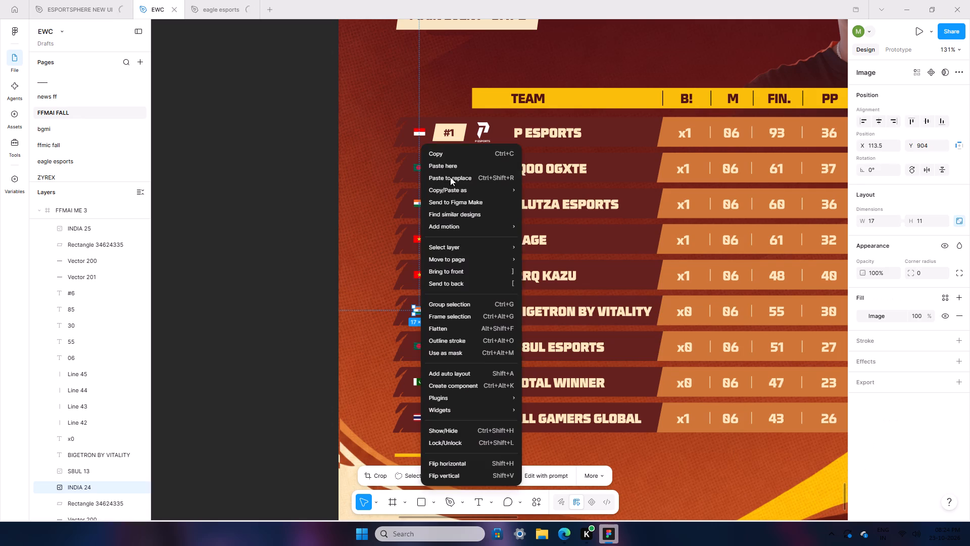
click(450, 155)
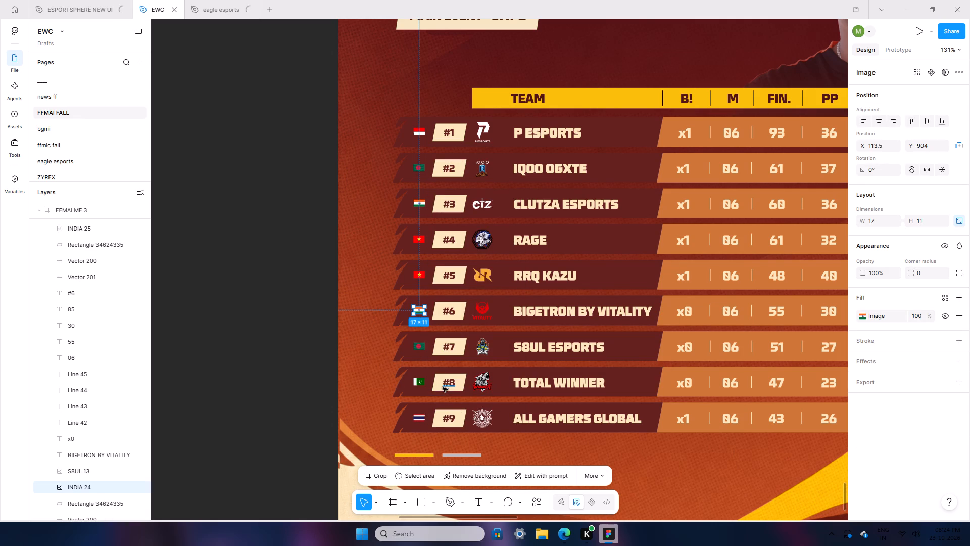
click(419, 415)
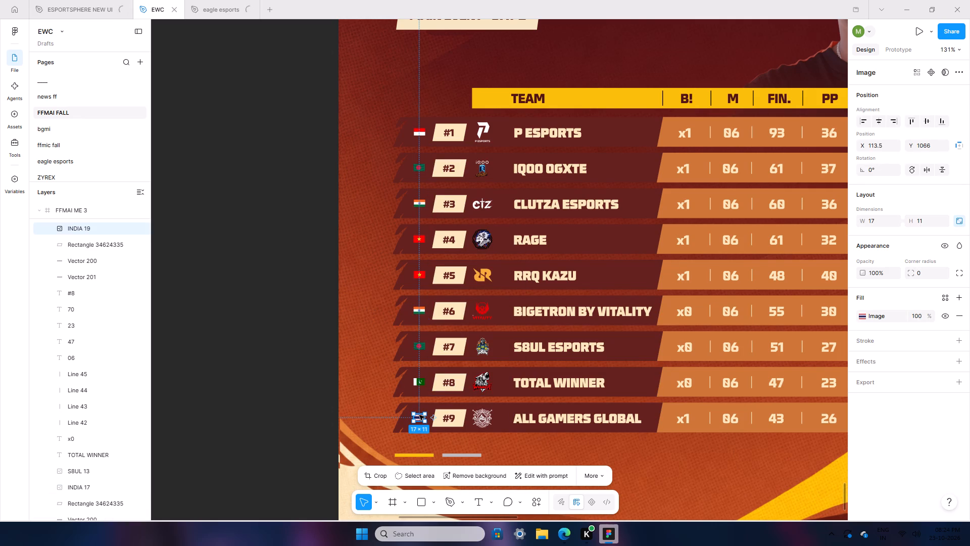
right_click(419, 415)
click(439, 183)
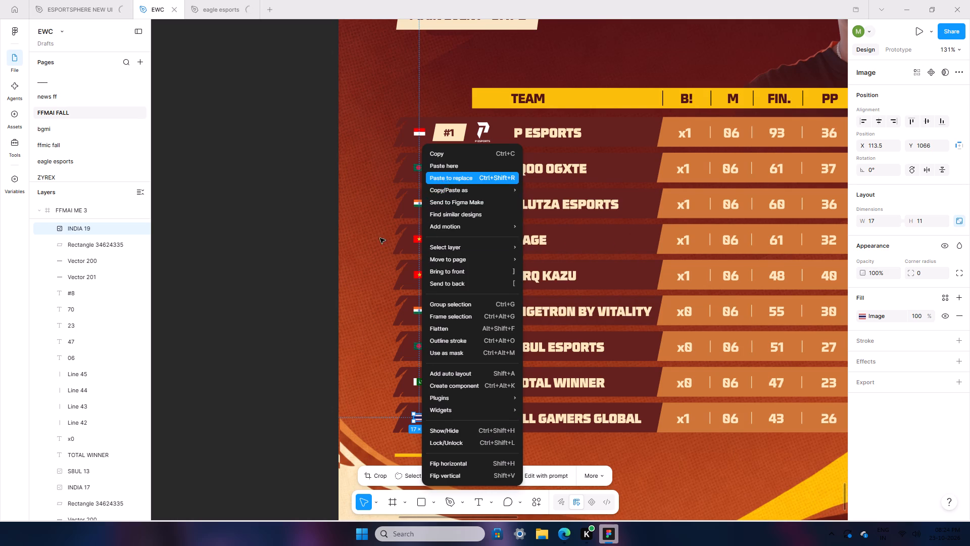
double_click(288, 307)
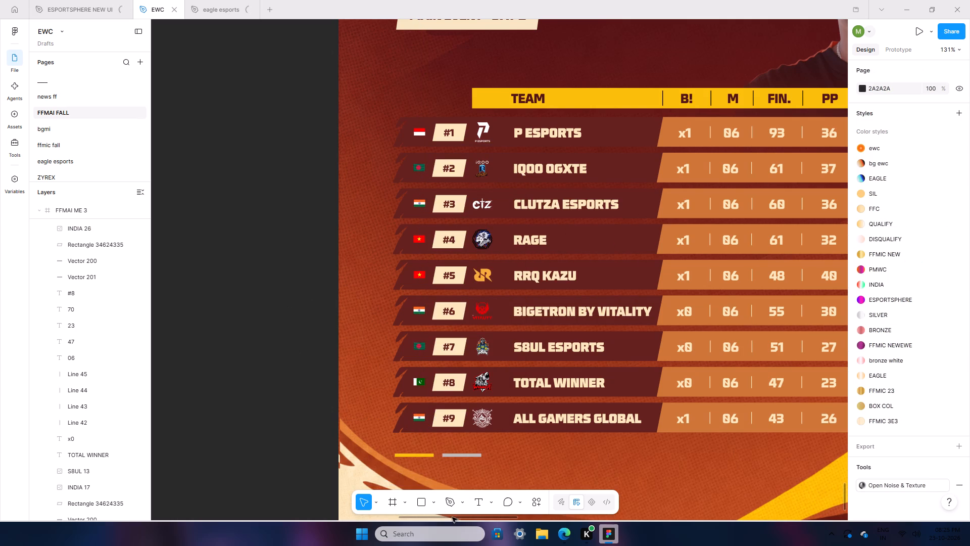
In FFMAI ME 4, replace the #10 GOW ESPORTS flag with a copy of the India flag from the #13 IQOO TOTAL GAMING row.
drag(452, 517, 587, 545)
right_click(583, 545)
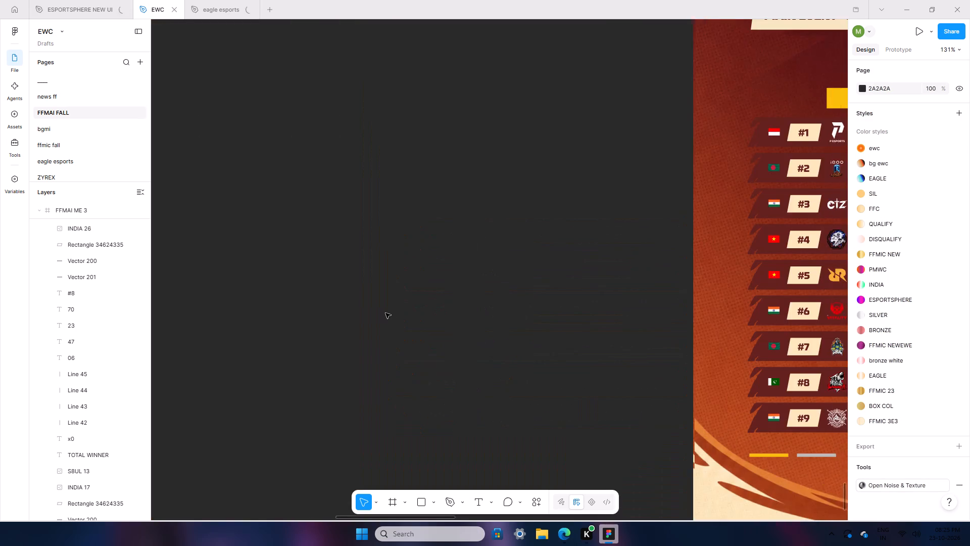
double_click(375, 376)
drag(397, 517, 606, 545)
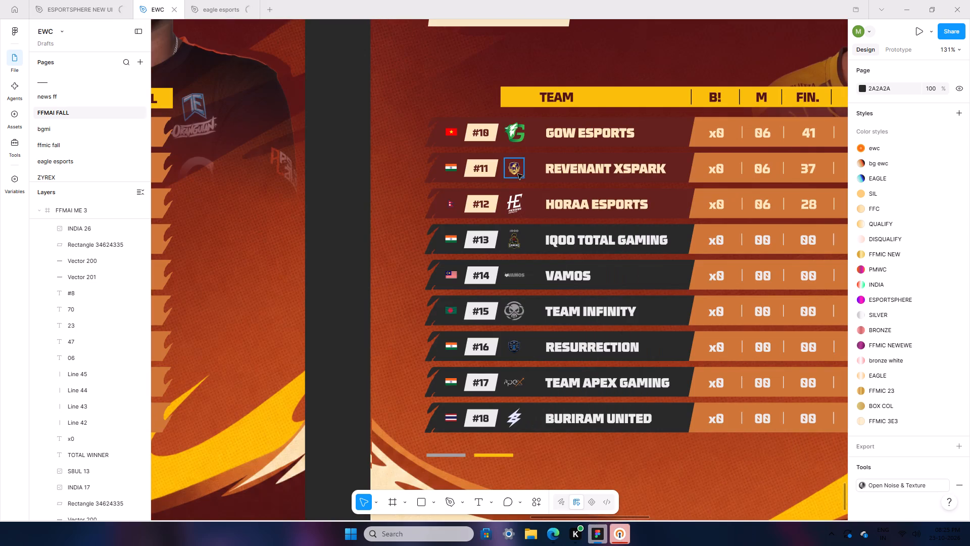
click(455, 236)
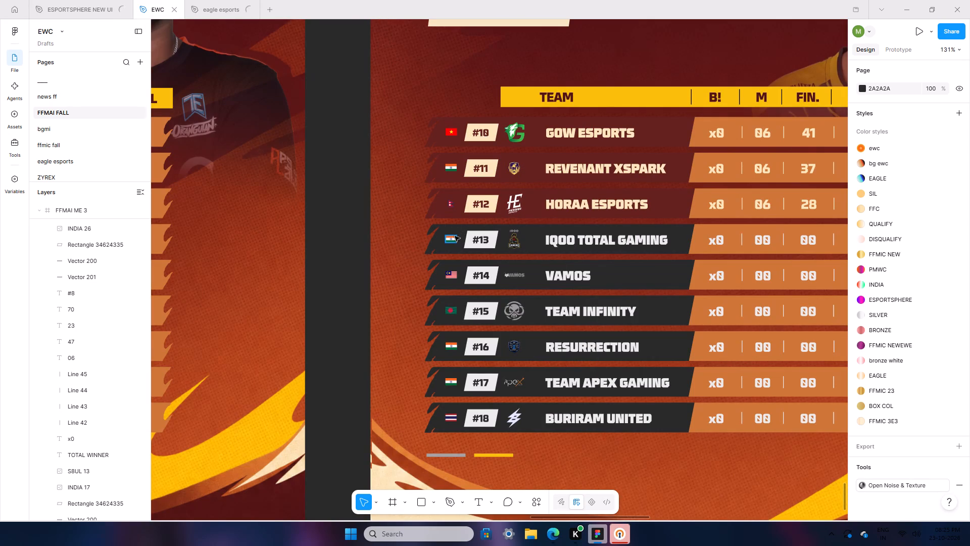
right_click(455, 236)
click(494, 149)
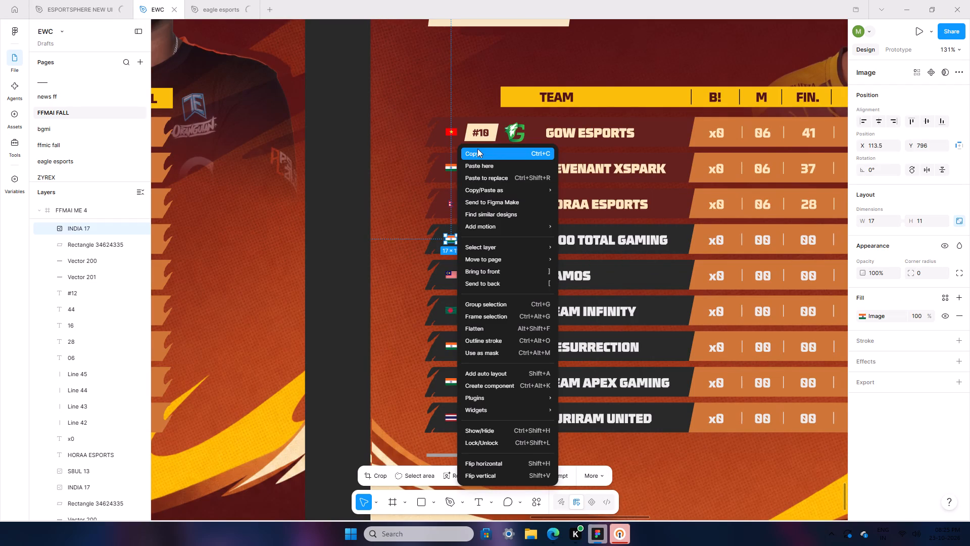
click(452, 129)
right_click(452, 129)
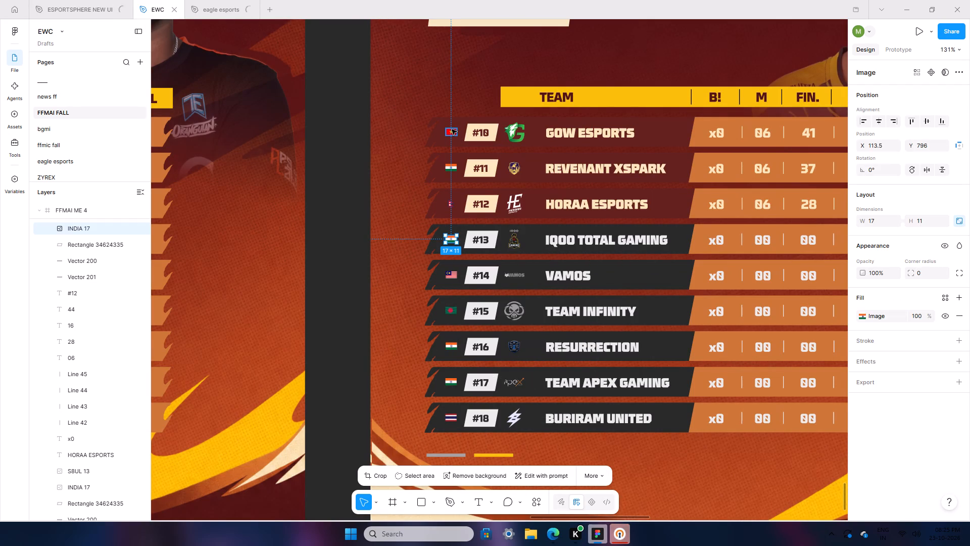
click(484, 165)
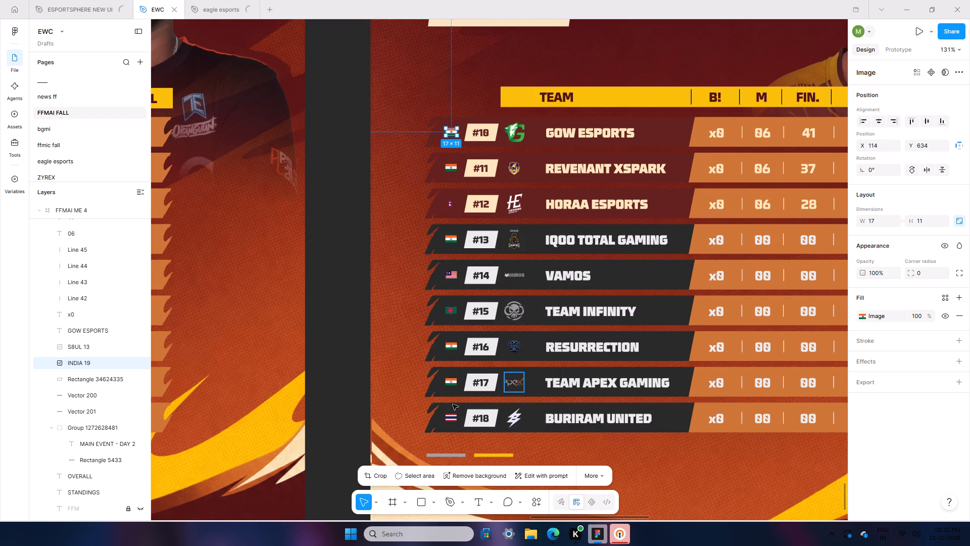
Replace the flag in the #11 REVENANT XSPARK row with a copy of the Thailand flag from the #18 BURIRAM UNITED row.
click(451, 419)
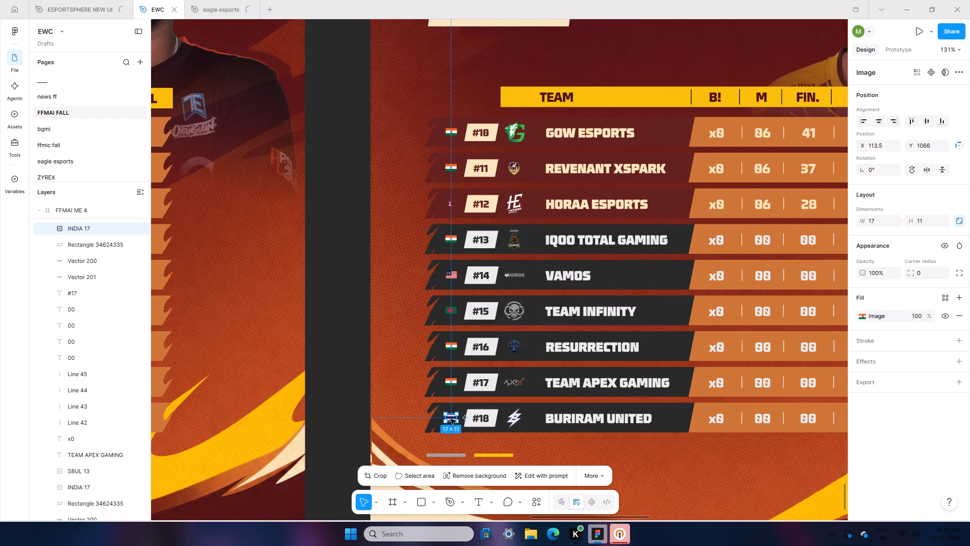
right_click(451, 419)
click(474, 157)
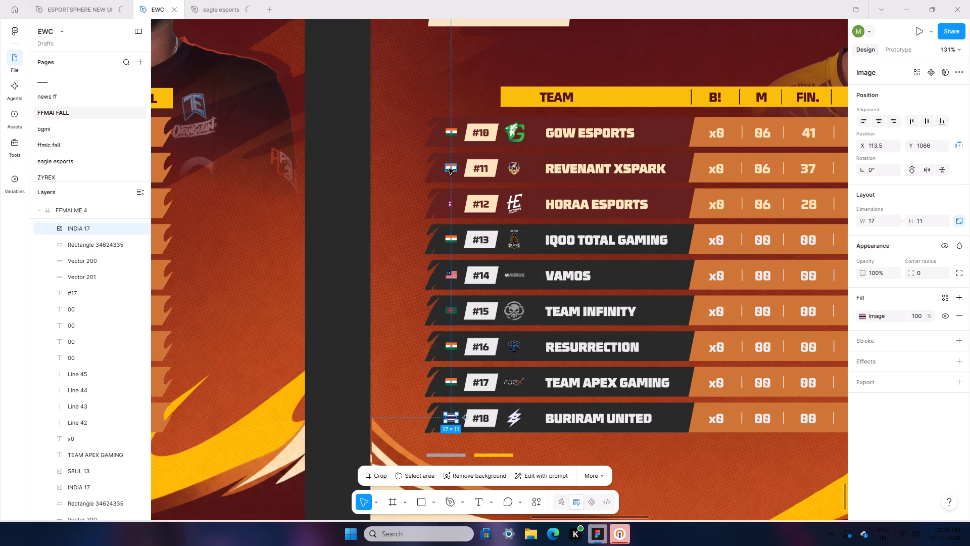
click(449, 169)
right_click(448, 169)
click(464, 176)
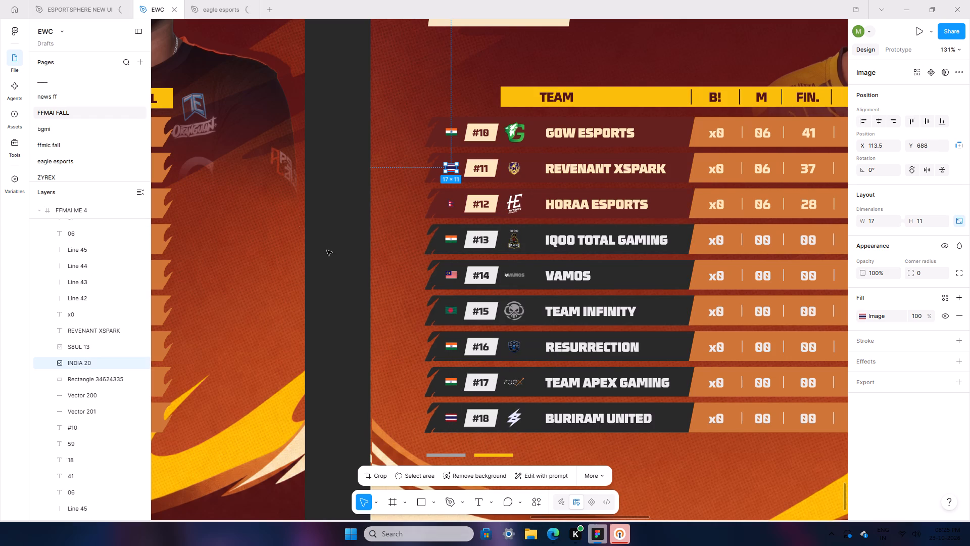
click(330, 211)
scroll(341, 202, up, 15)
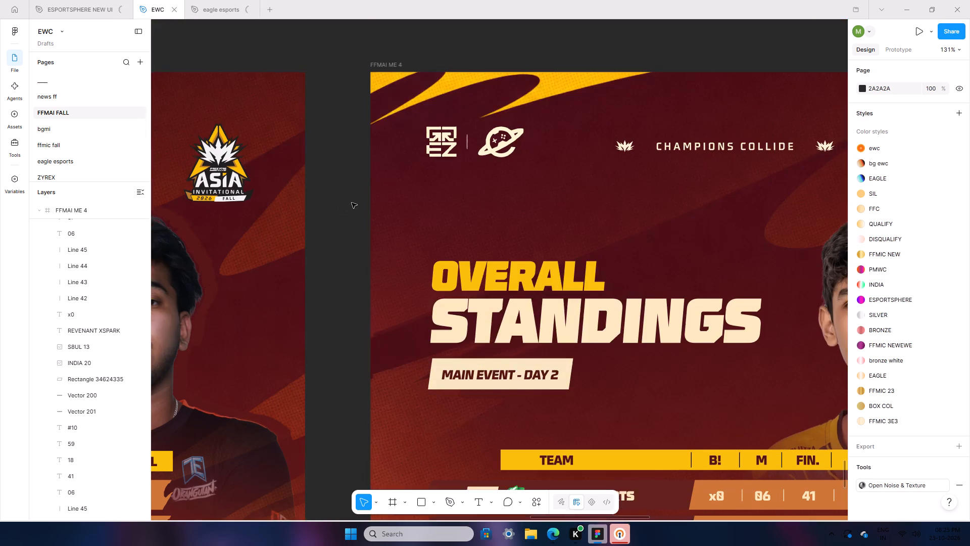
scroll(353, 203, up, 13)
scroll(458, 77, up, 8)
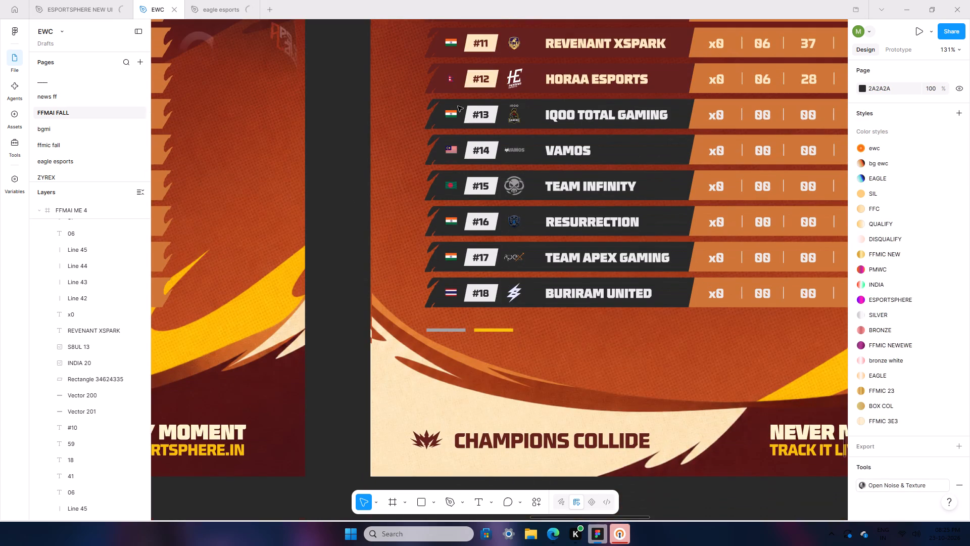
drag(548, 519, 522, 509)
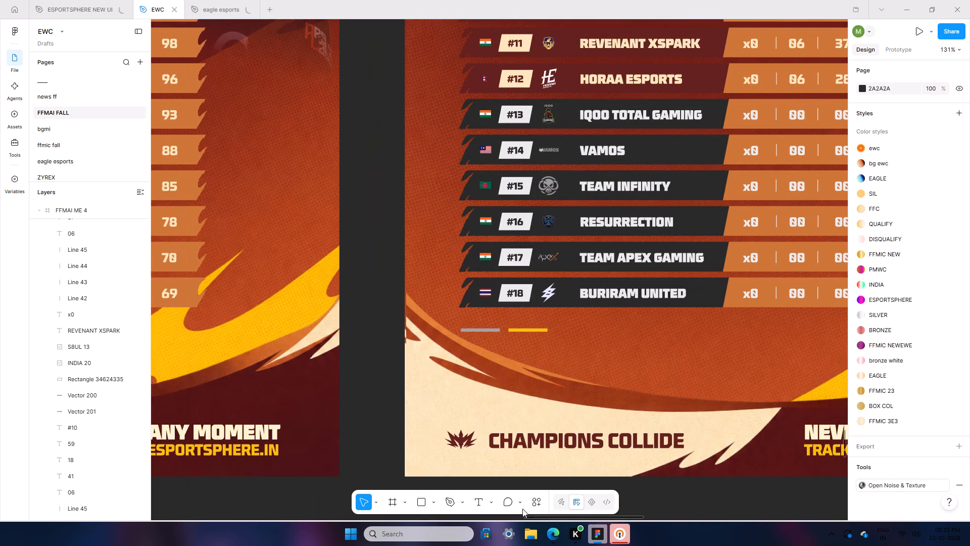
Replace the #12 HORAA ESPORTS flag in FFMAI ME 4 with a copy of the Indonesia flag from FFMAI ME 1's #5 RRQ KAZU row.
drag(522, 509, 424, 465)
click(377, 149)
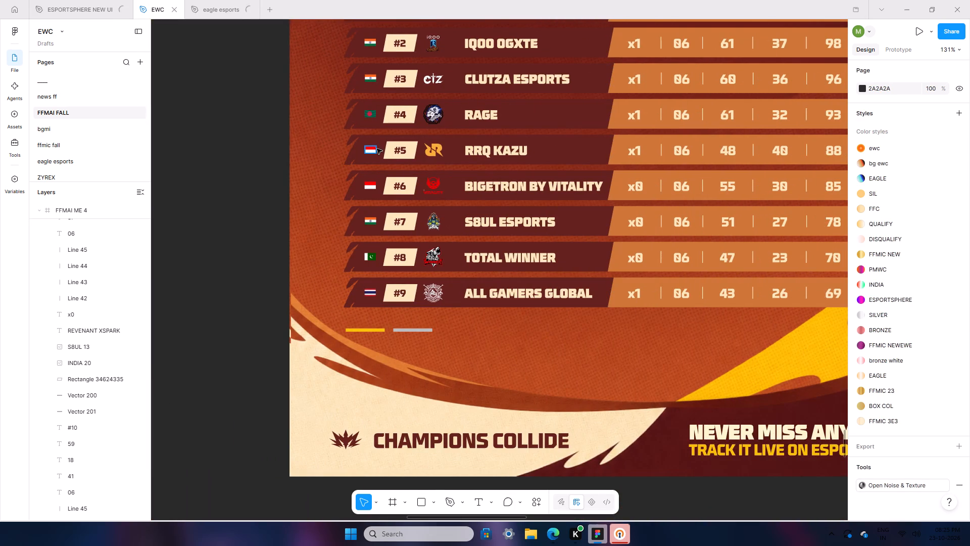
right_click(372, 150)
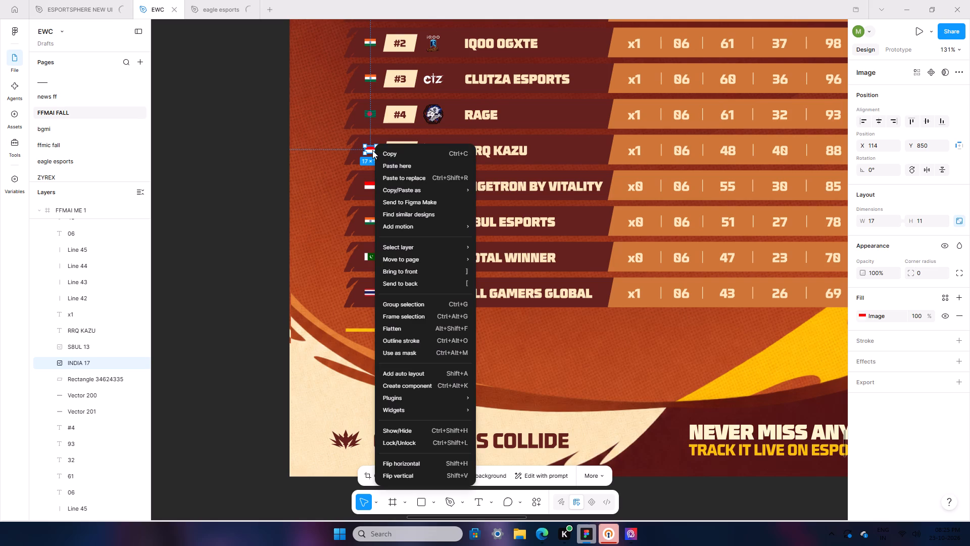
click(387, 157)
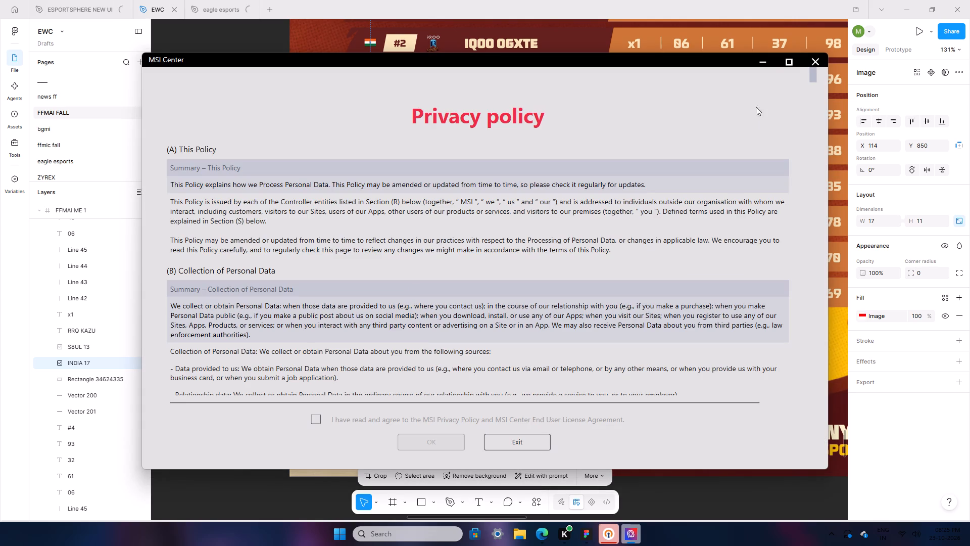
click(816, 64)
right_click(371, 147)
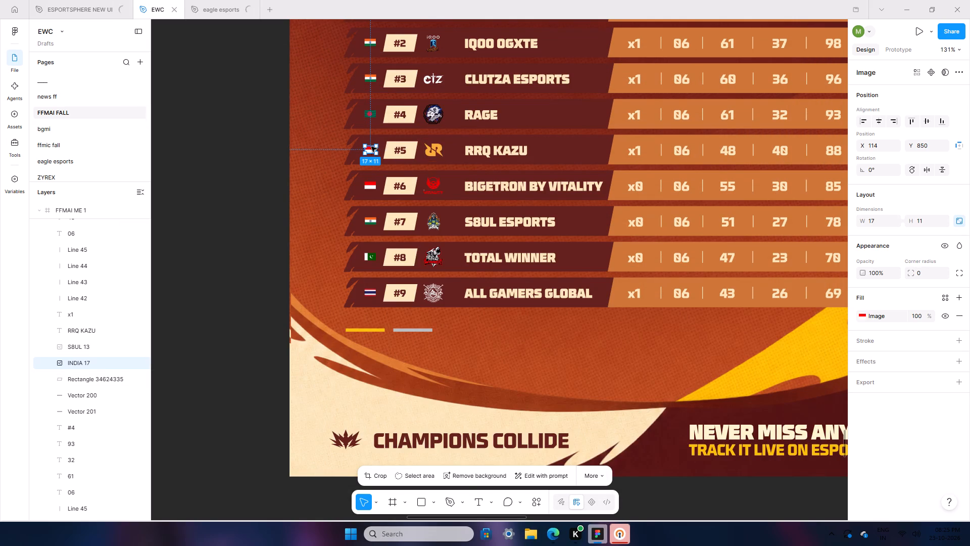
click(398, 152)
drag(504, 514, 633, 545)
scroll(594, 346, down, 11)
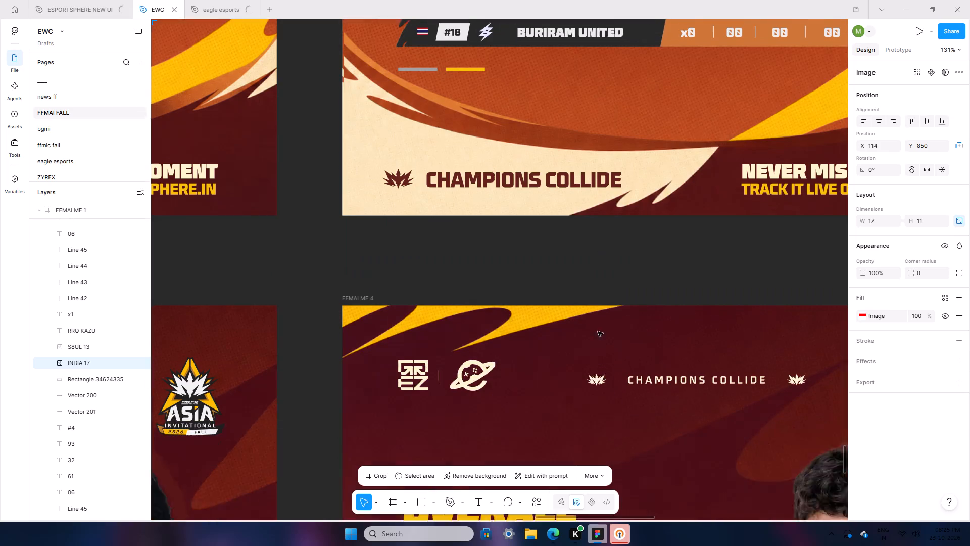
scroll(598, 331, down, 20)
scroll(598, 331, down, 1)
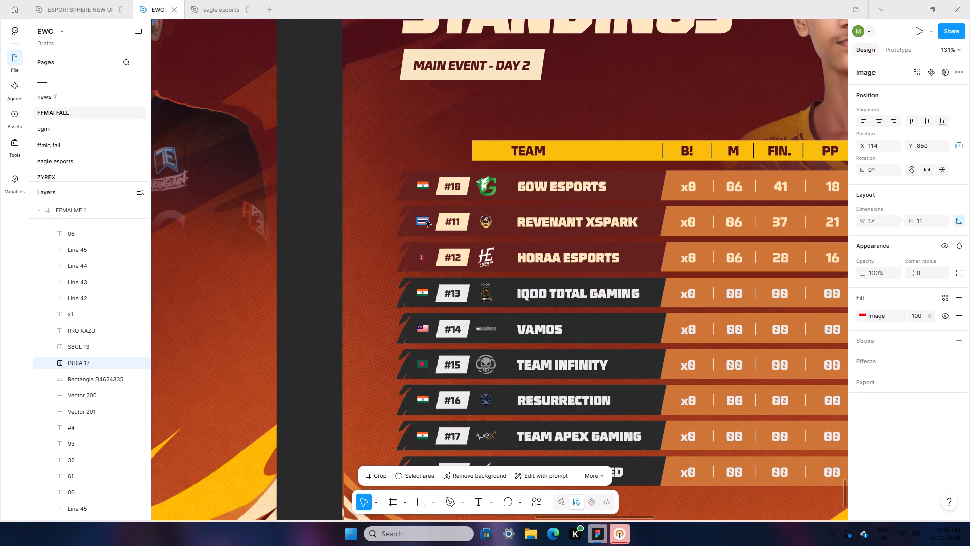
click(420, 260)
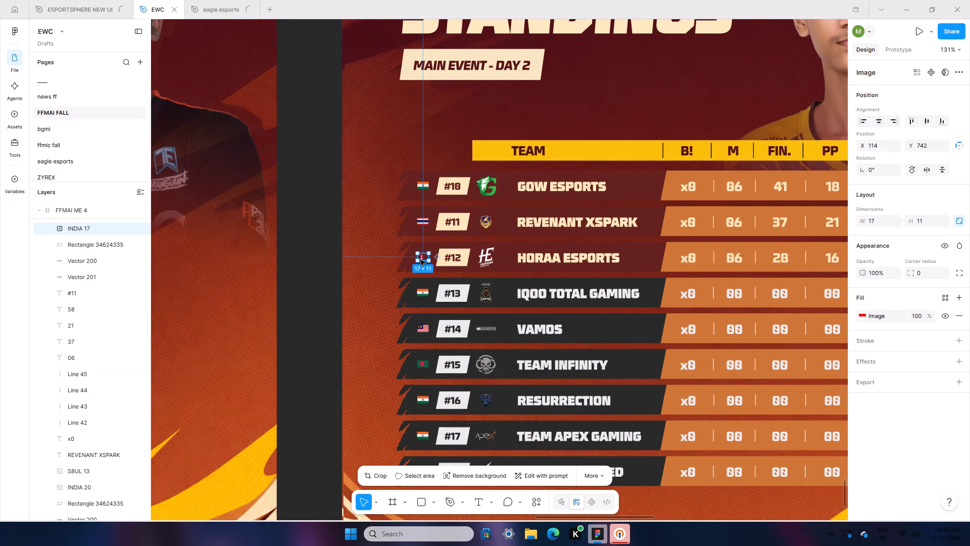
right_click(420, 260)
click(462, 174)
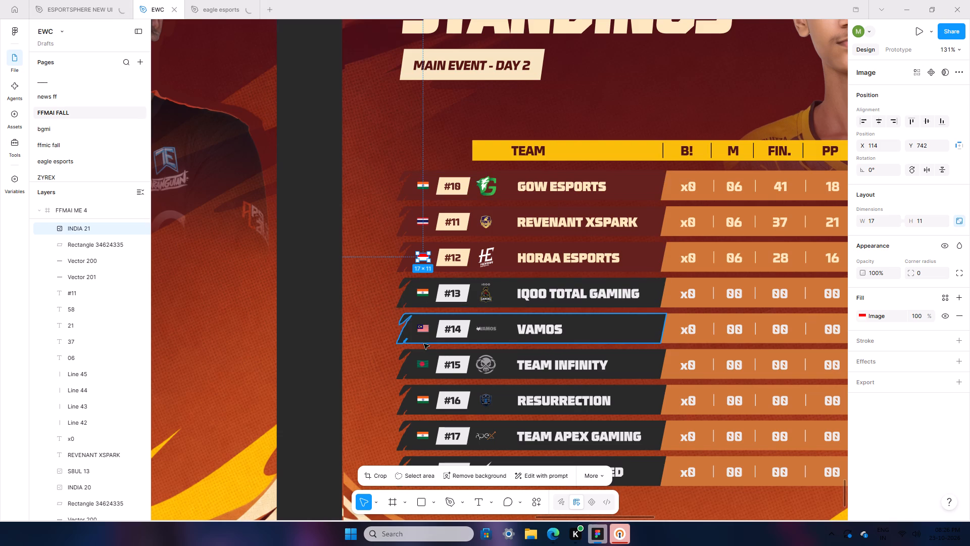
Replace the flag in the #17 TEAM APEX GAMING row with a copy of the Malaysia flag from the #14 VAMOS row.
click(423, 327)
right_click(423, 327)
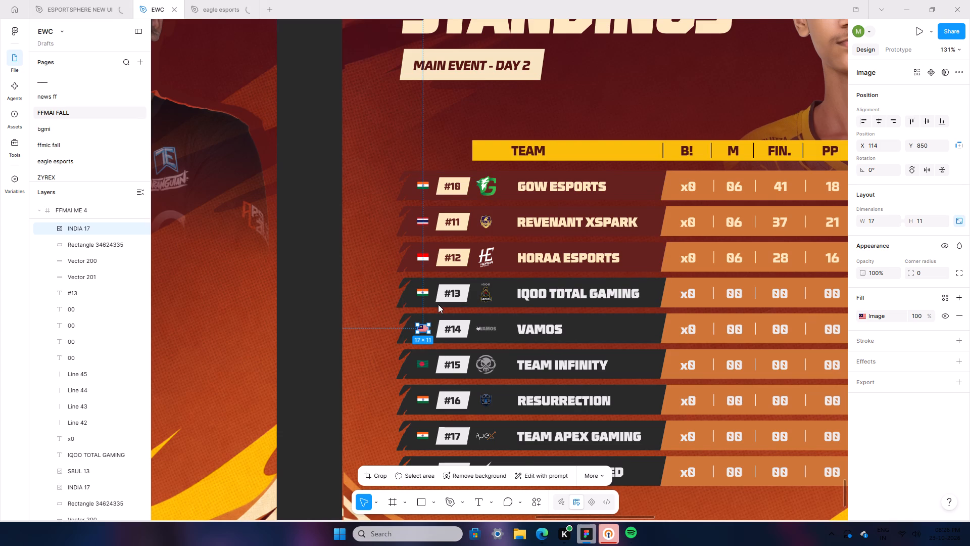
click(463, 158)
scroll(444, 312, down, 9)
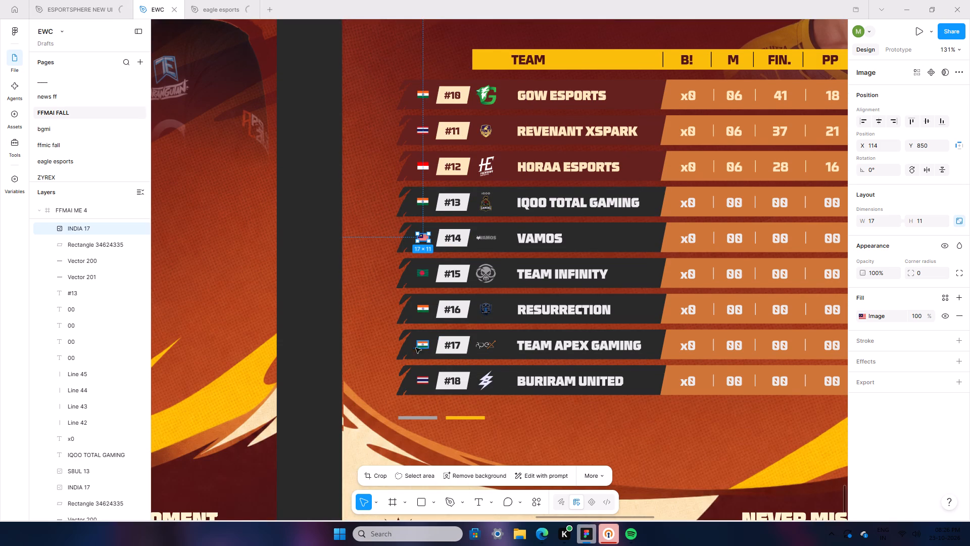
click(424, 344)
right_click(424, 344)
click(446, 174)
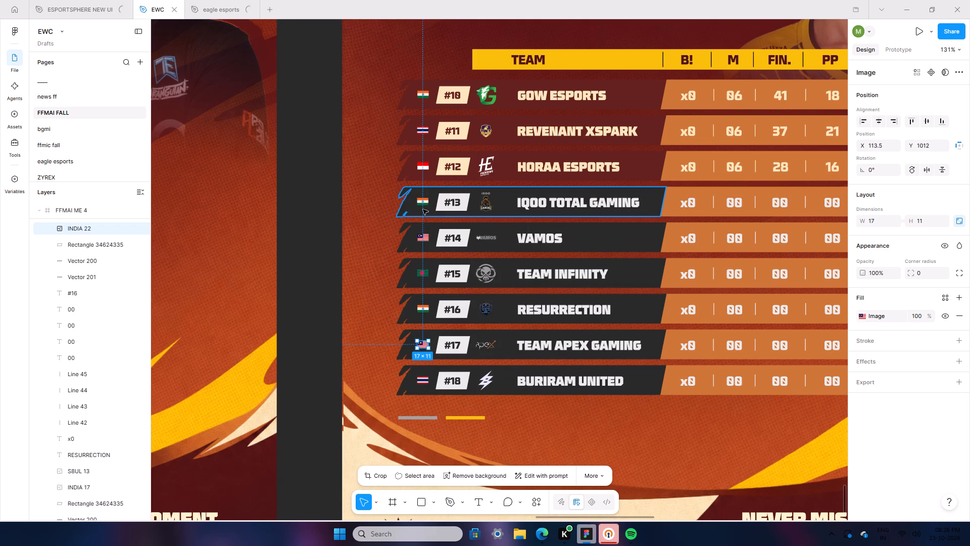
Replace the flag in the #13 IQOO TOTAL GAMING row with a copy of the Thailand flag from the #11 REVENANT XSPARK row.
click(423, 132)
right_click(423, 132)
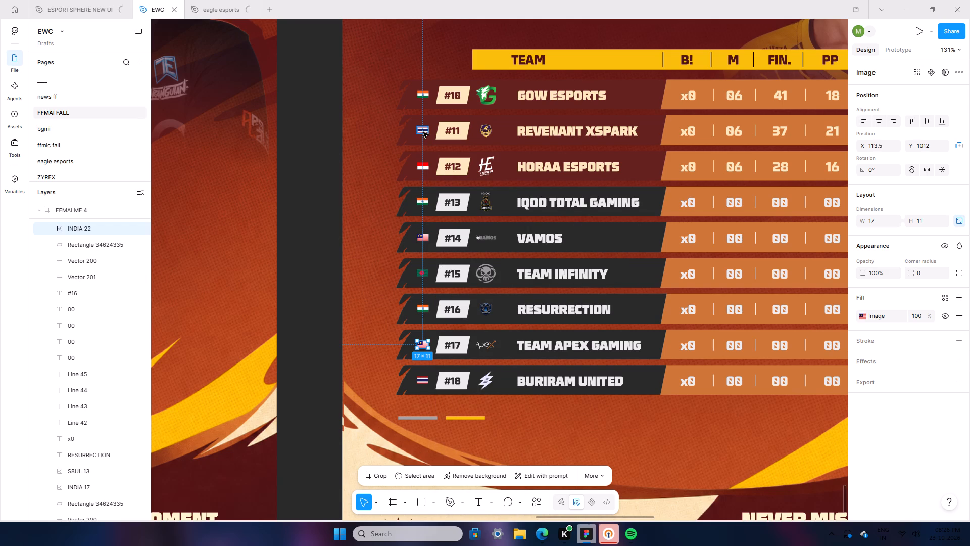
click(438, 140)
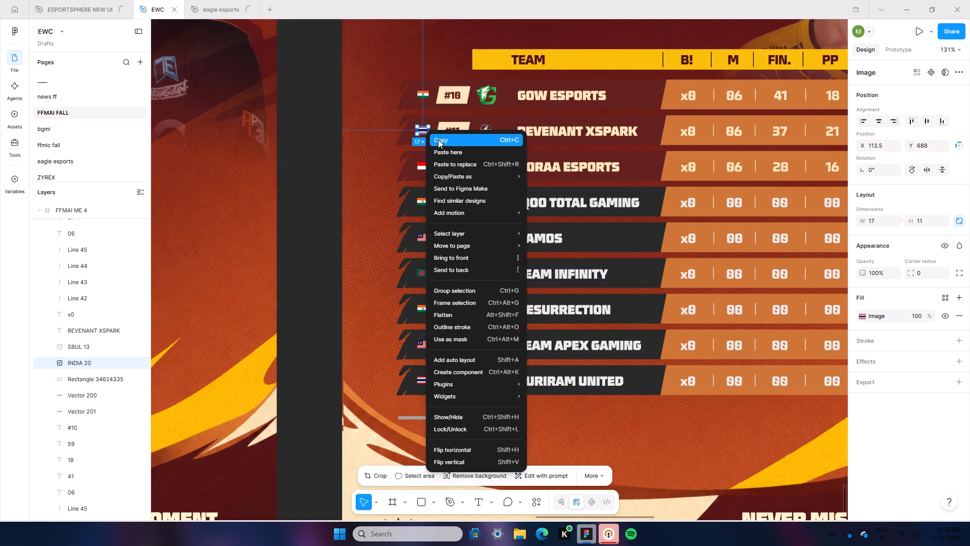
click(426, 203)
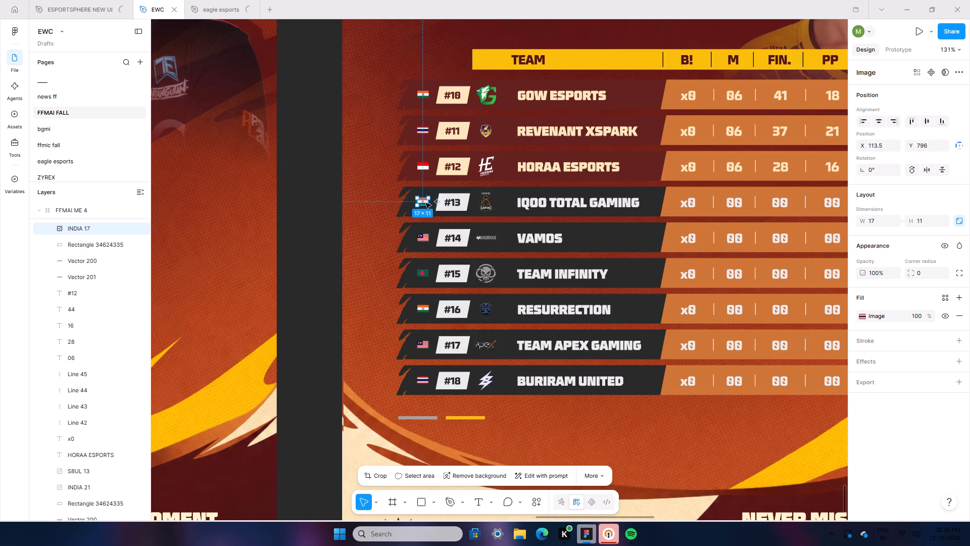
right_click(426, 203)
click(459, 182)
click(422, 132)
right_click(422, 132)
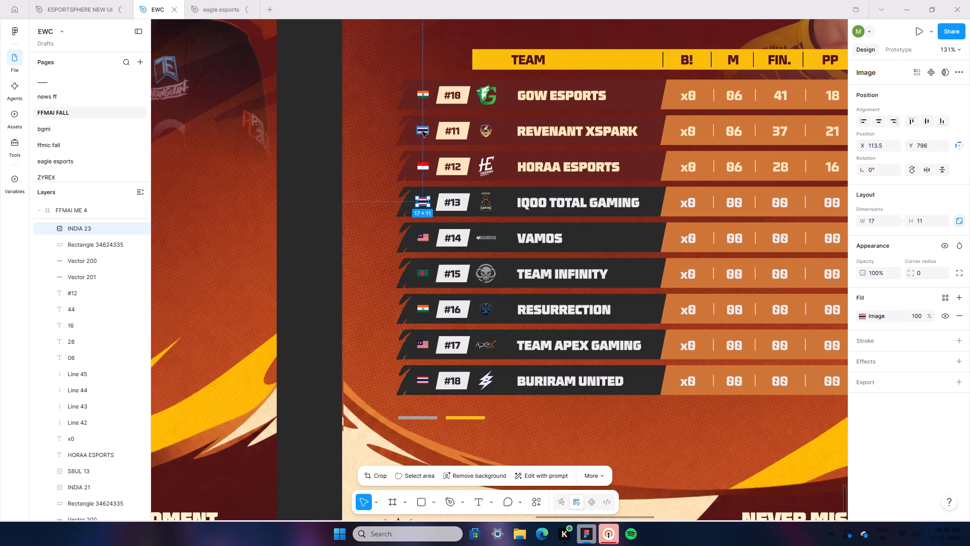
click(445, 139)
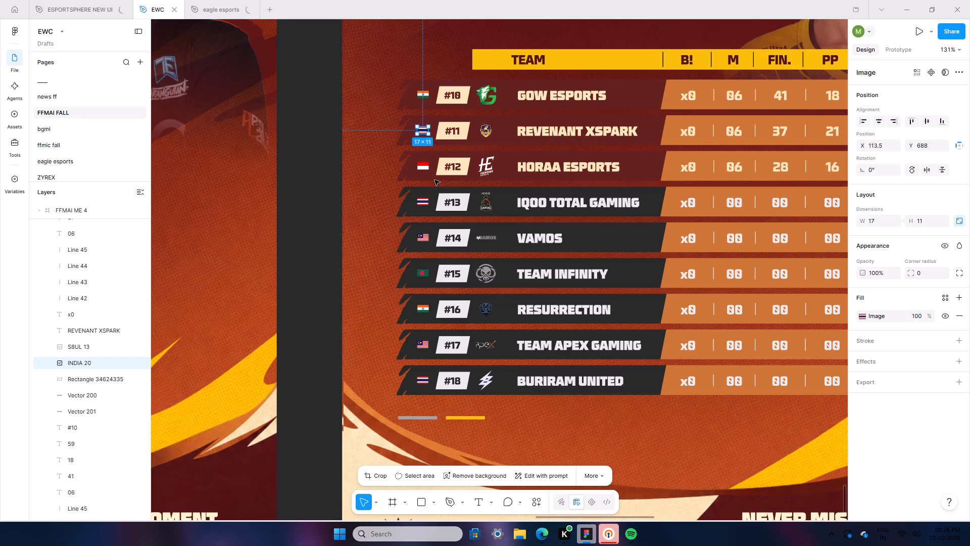
Replace the flag in the #13 IQOO TOTAL GAMING row with a copy of the India flag from the #10 GOW ESPORTS row.
click(424, 95)
right_click(424, 95)
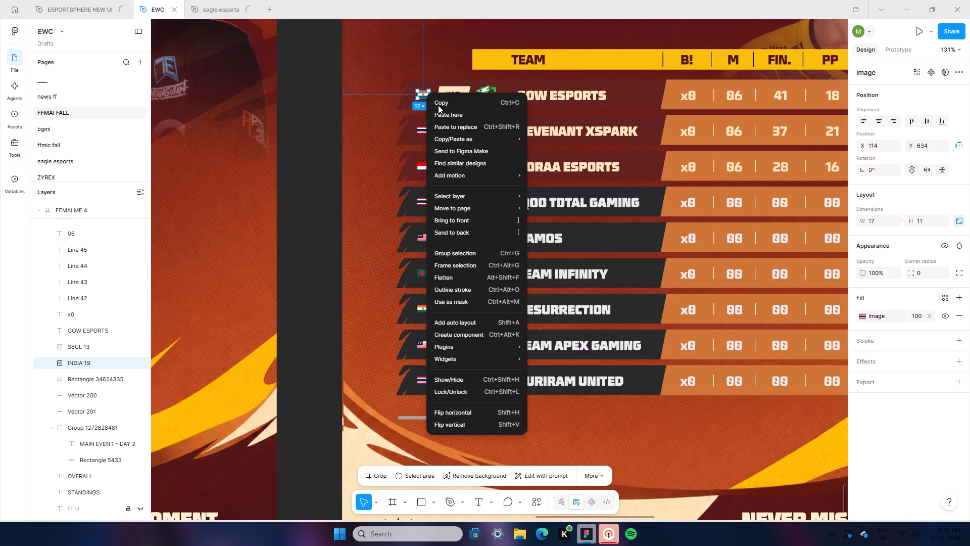
click(447, 107)
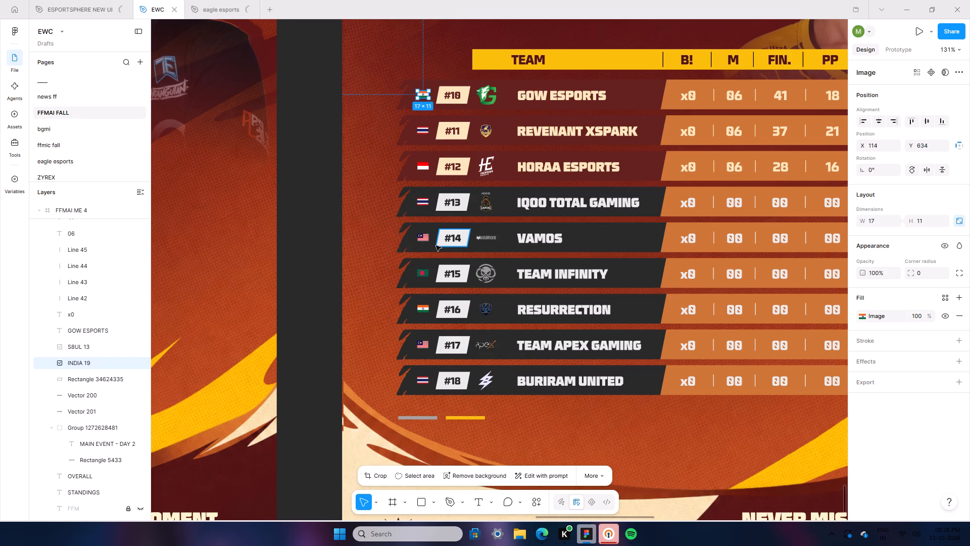
click(422, 234)
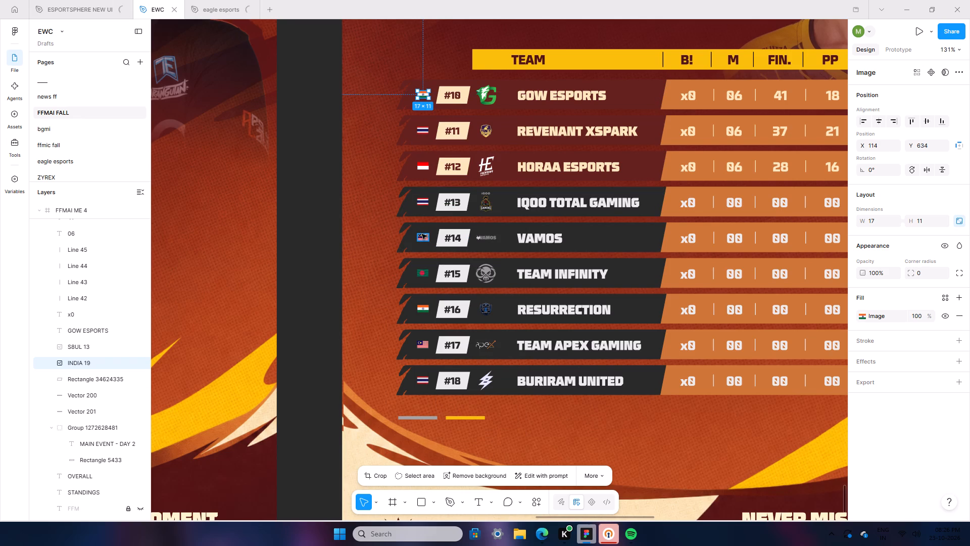
right_click(422, 234)
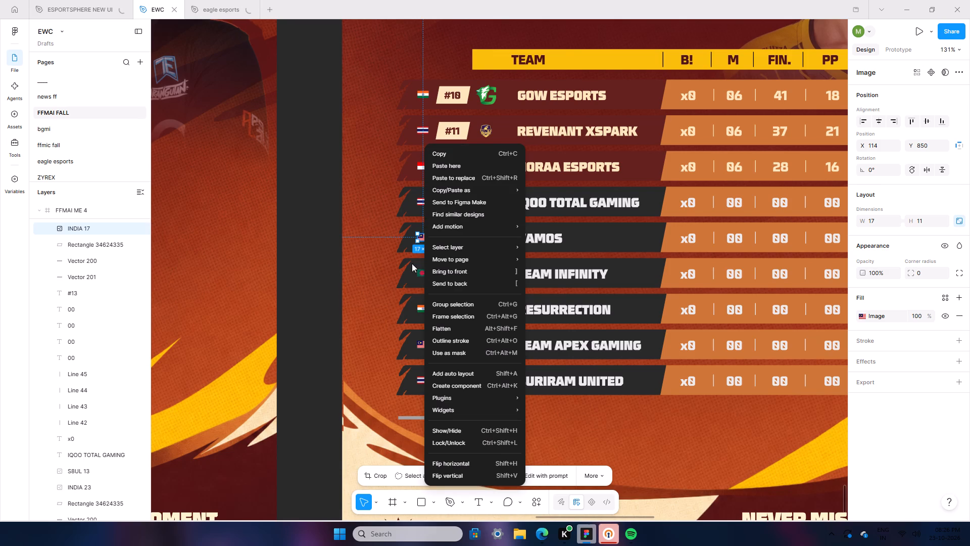
double_click(330, 190)
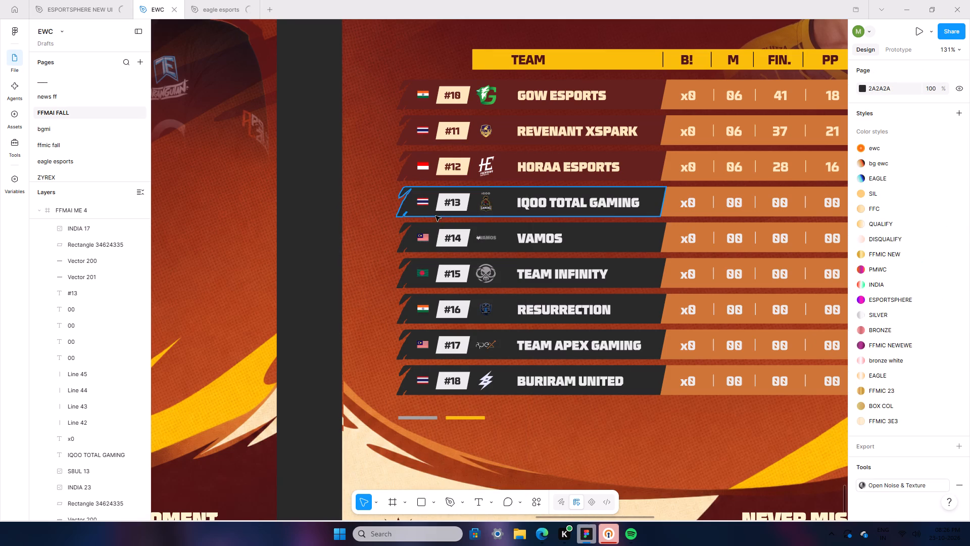
click(424, 200)
right_click(424, 200)
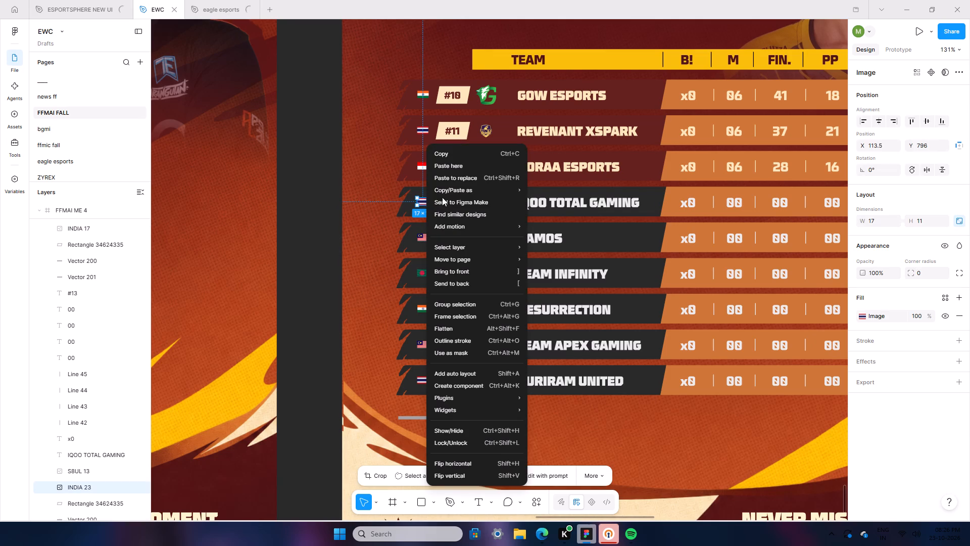
click(454, 174)
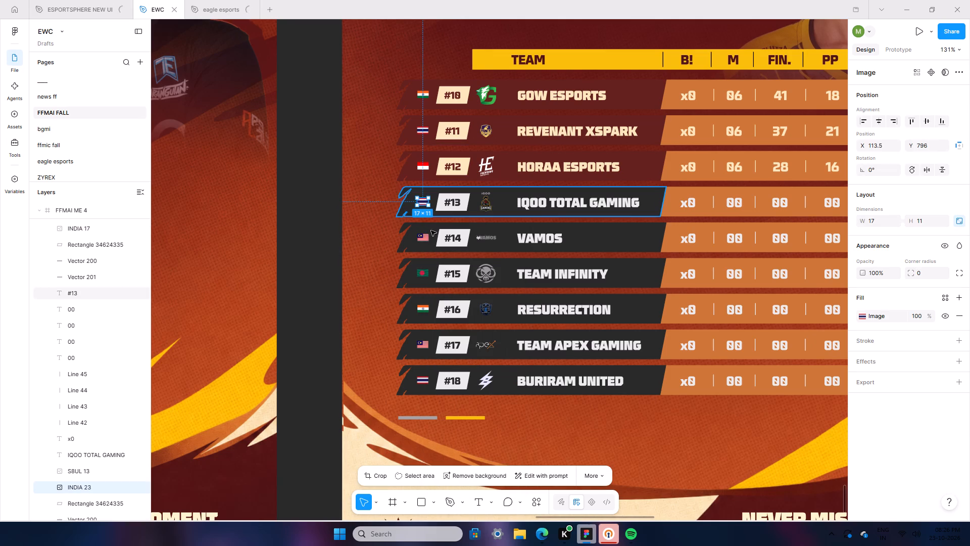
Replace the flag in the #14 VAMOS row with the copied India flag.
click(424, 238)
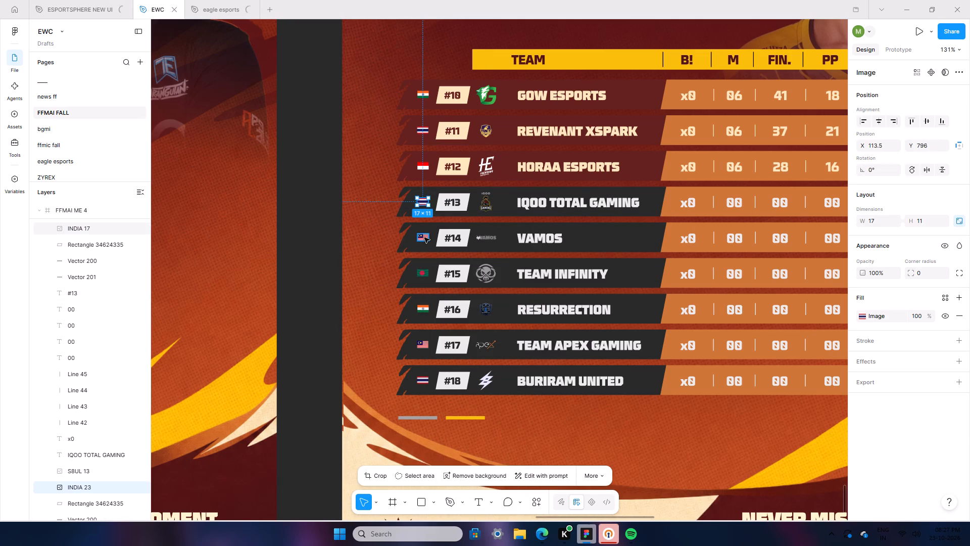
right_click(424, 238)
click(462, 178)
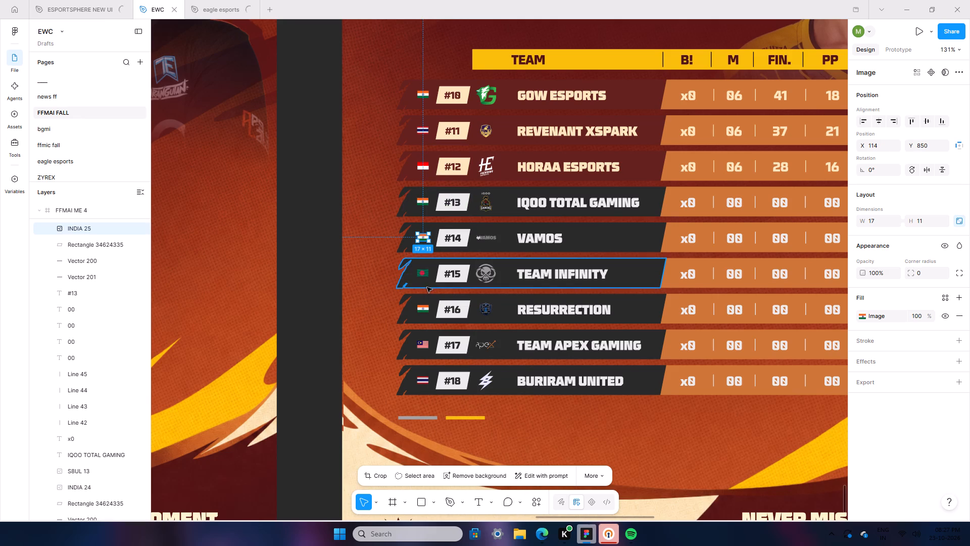
Replace the flag in the #15 TEAM INFINITY row with the copied India flag.
click(422, 276)
right_click(422, 276)
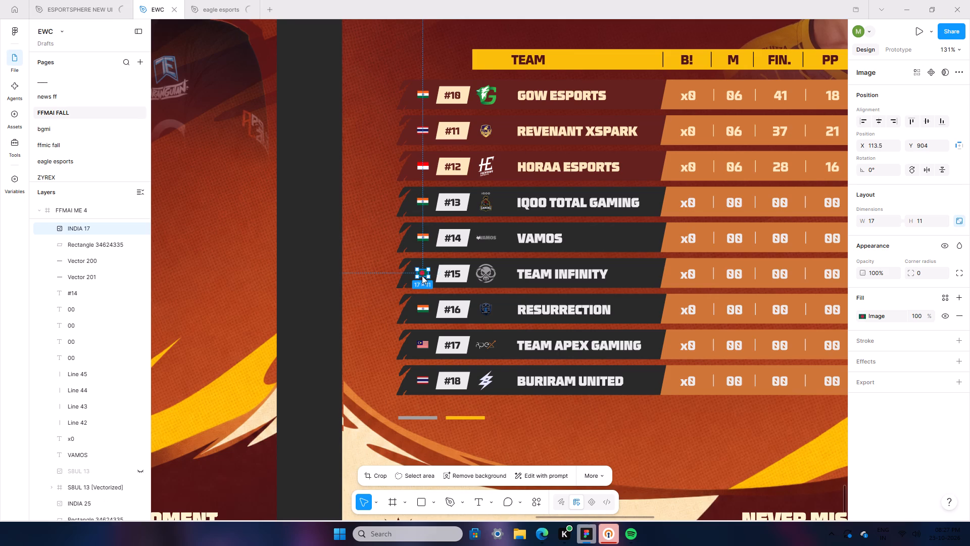
click(471, 173)
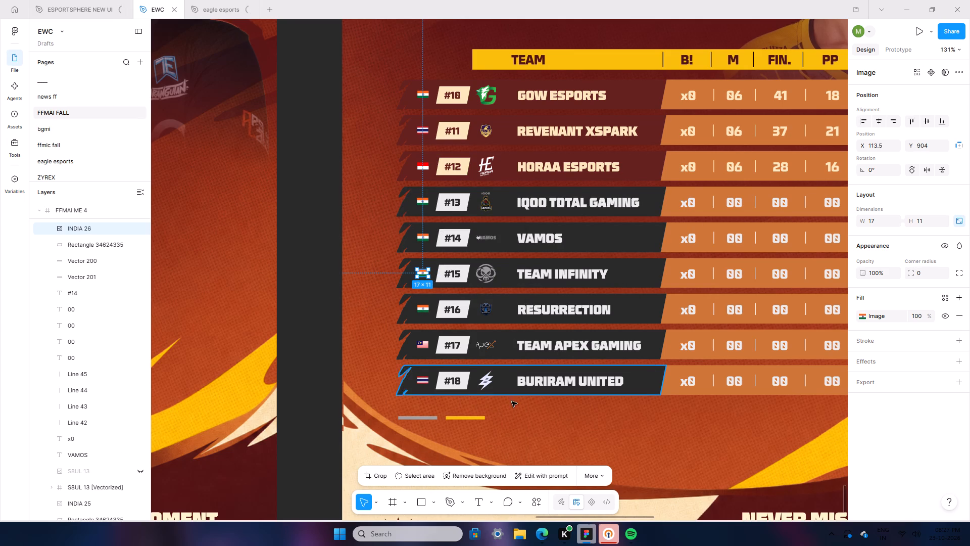
Replace the flag in the #14 VAMOS row with a copy of the Thailand flag from the #18 BURIRAM UNITED row.
click(426, 379)
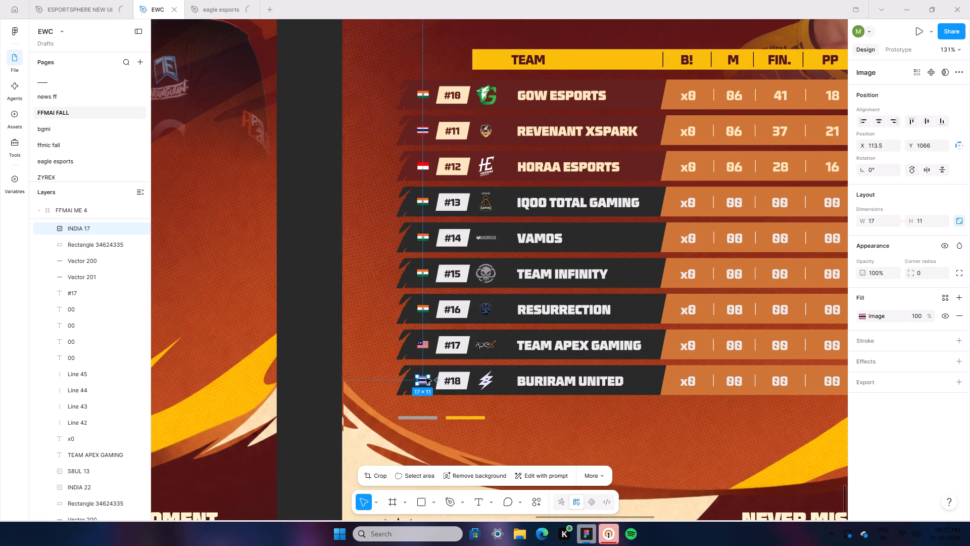
right_click(426, 379)
click(448, 156)
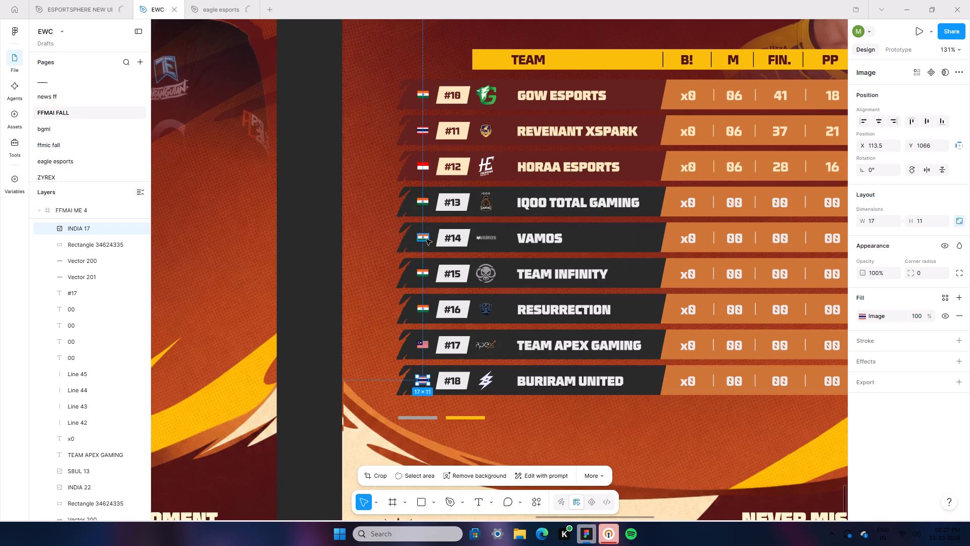
click(424, 239)
right_click(424, 239)
click(484, 179)
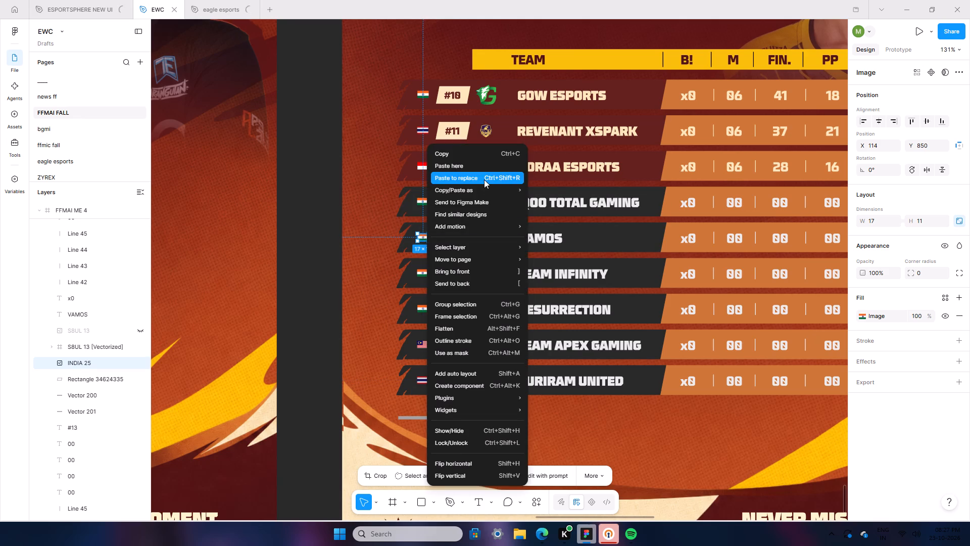
Change the #1 team name on the FFMAI ME 3 poster to BIGETRON BY VITALITY.
double_click(324, 179)
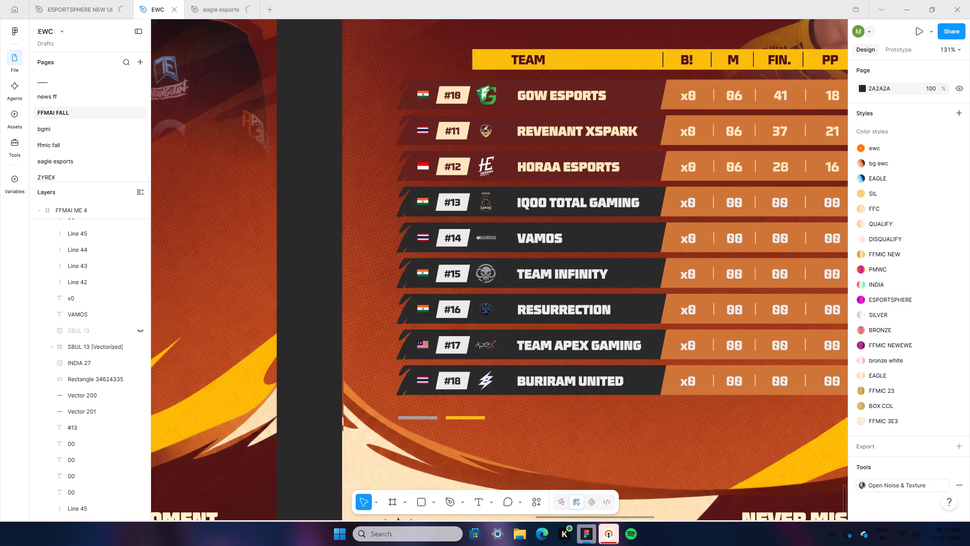
drag(647, 517, 582, 506)
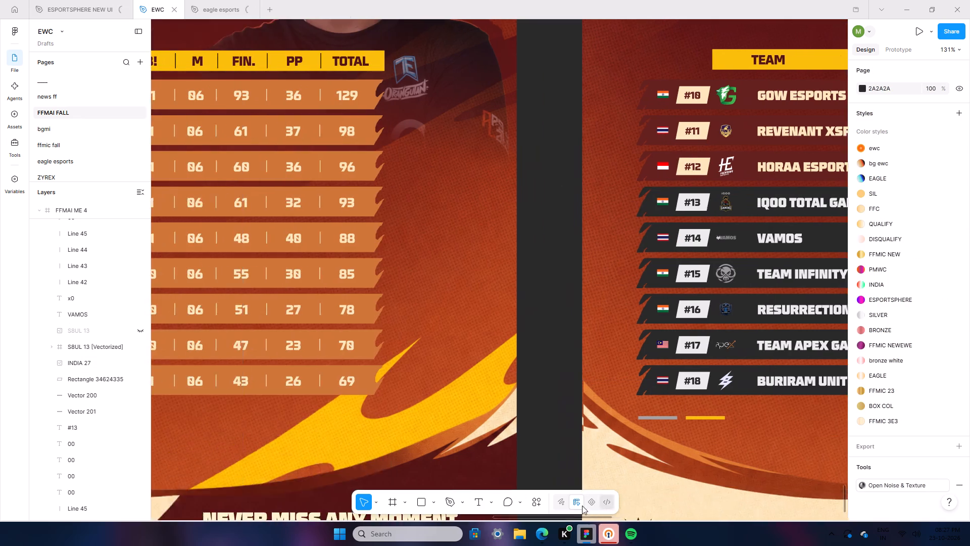
drag(582, 506, 538, 475)
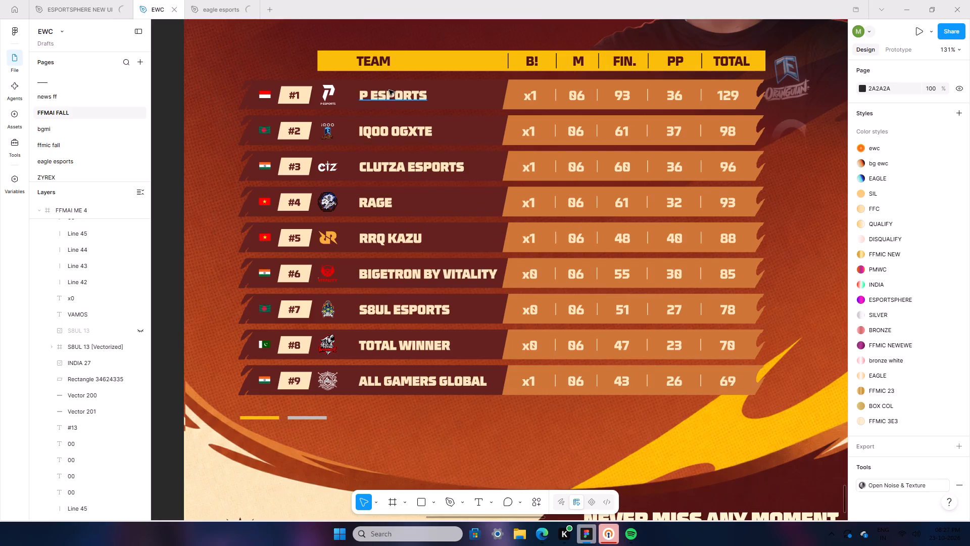
triple_click(389, 90)
triple_click(389, 90)
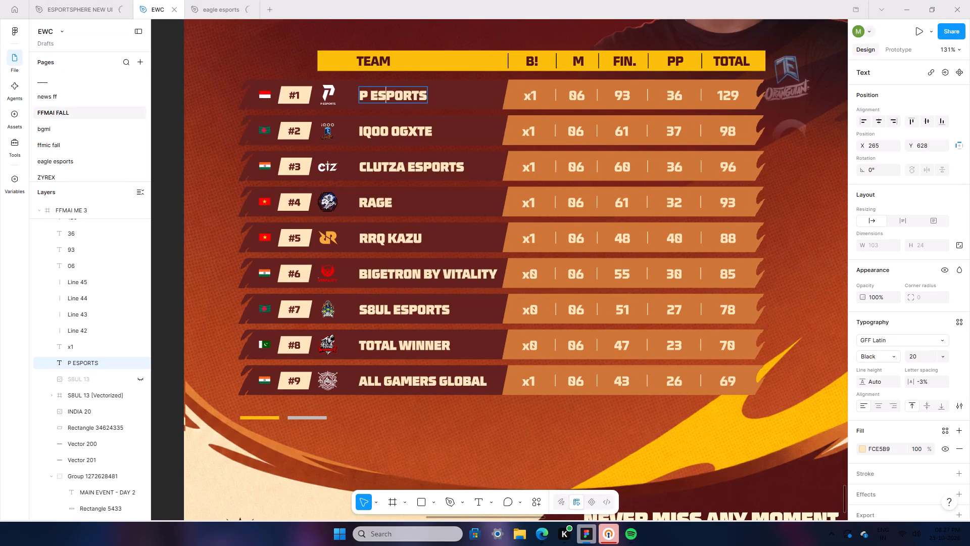
triple_click(389, 92)
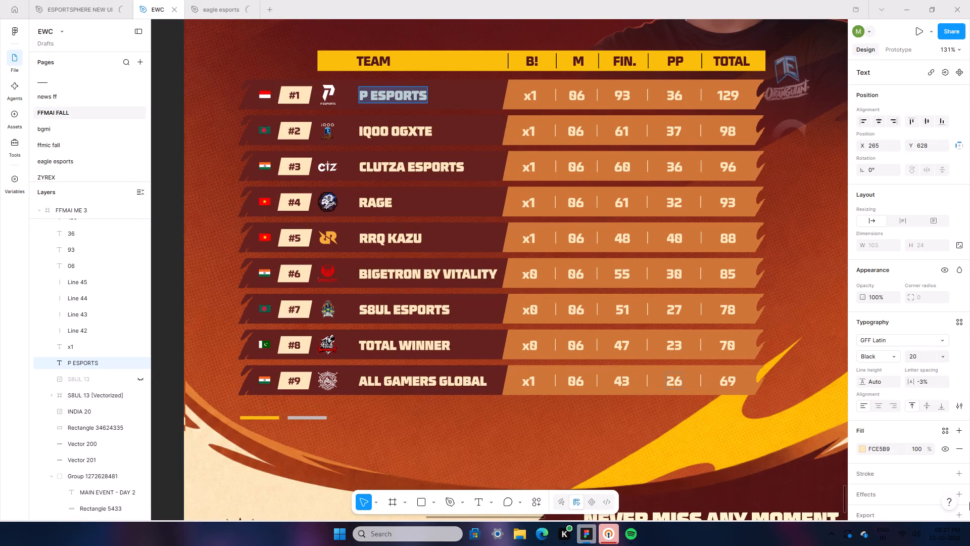
text(bigetr)
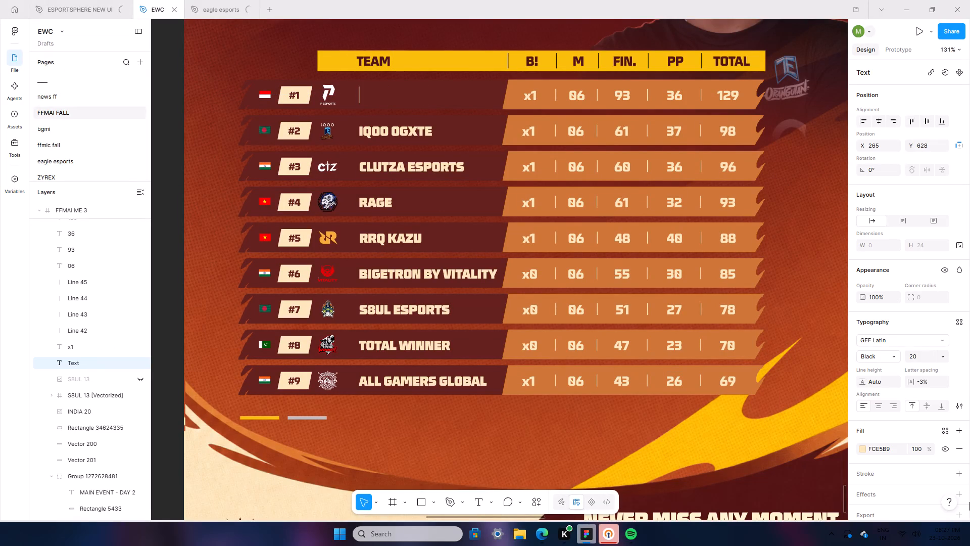
text(BIGETRON BY VITALITY)
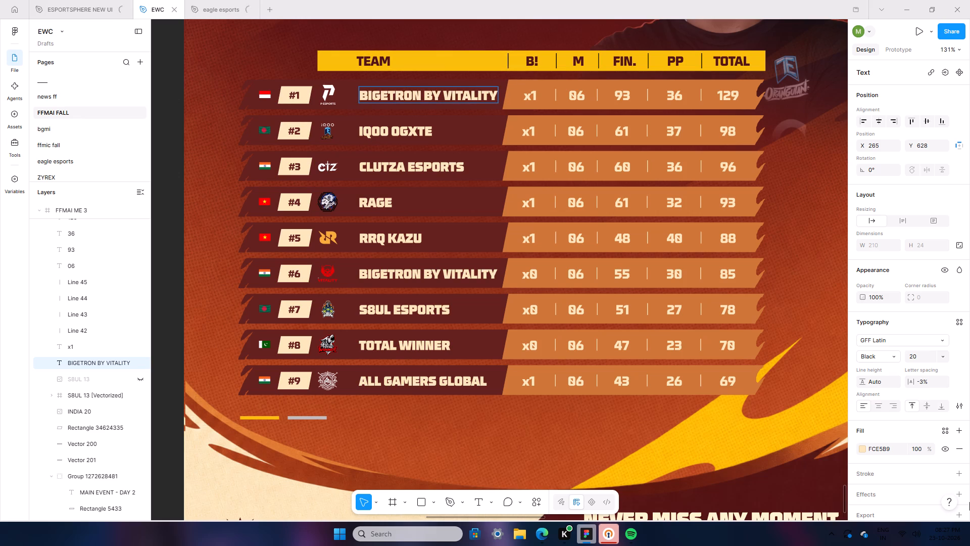
Change the #2 team name on the FFMAI ME 3 poster to RAGE.
triple_click(408, 134)
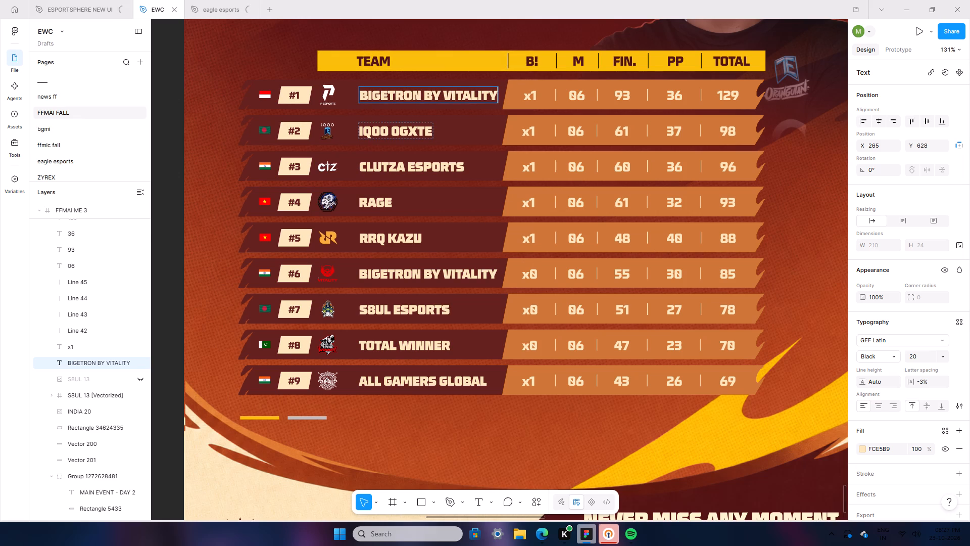
click(408, 134)
text(RAGE)
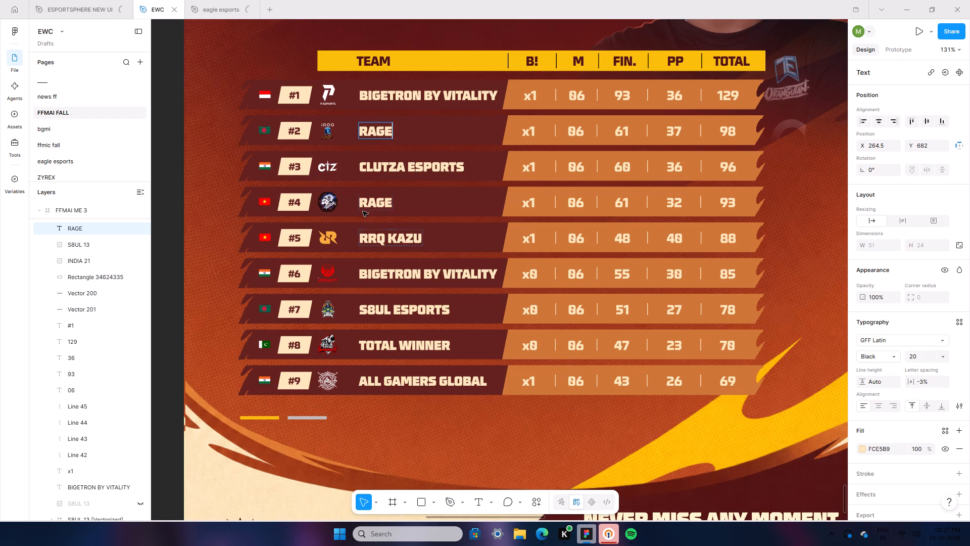
Change the #4 team name on the FFMAI ME 3 poster to GOW ESPORTS.
triple_click(366, 198)
click(367, 198)
key(g)
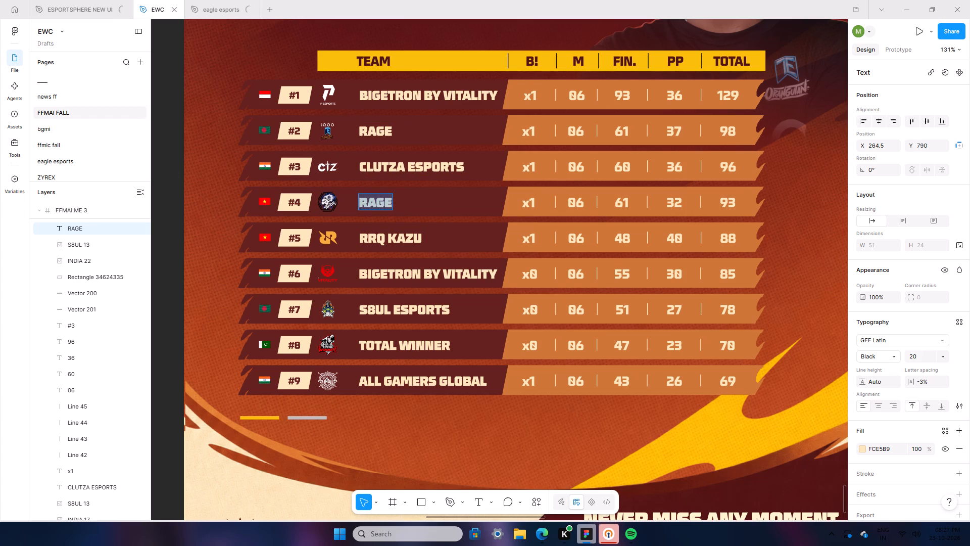
text(OW ESPORTS)
Change the #5 team name on the FFMAI ME 3 poster to P ESPORTS.
triple_click(408, 239)
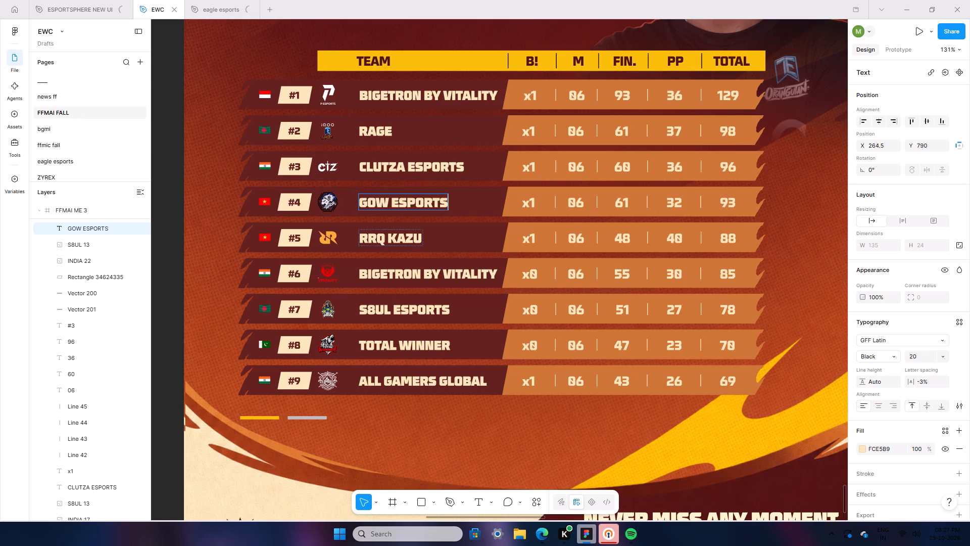
click(408, 239)
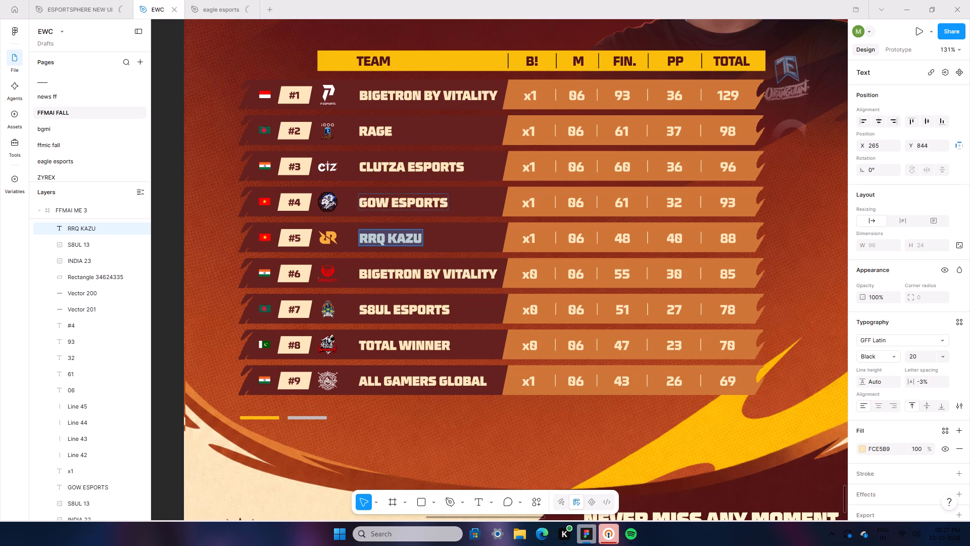
text(P ESPORTS)
Change the #6 team name on the FFMAI ME 3 poster to REVENANT XSPARK.
triple_click(408, 274)
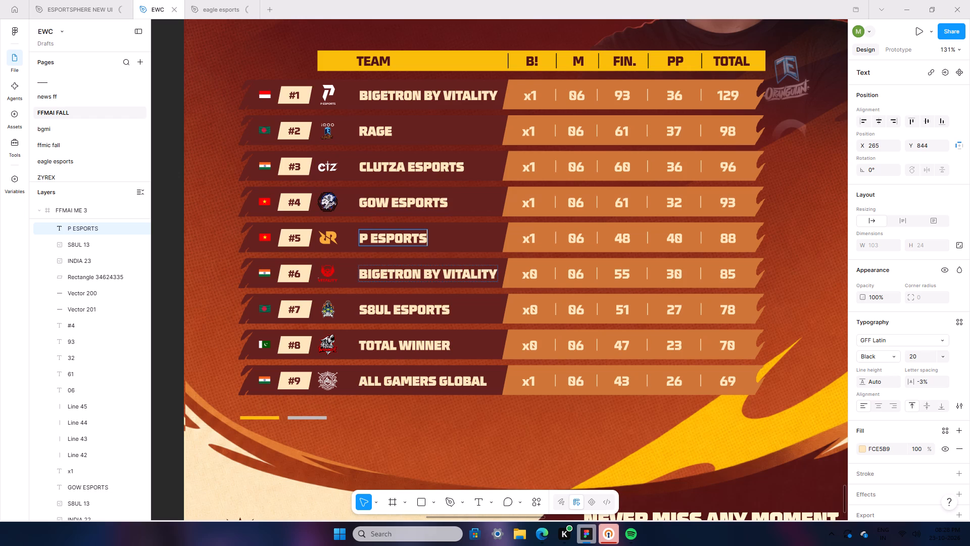
double_click(408, 274)
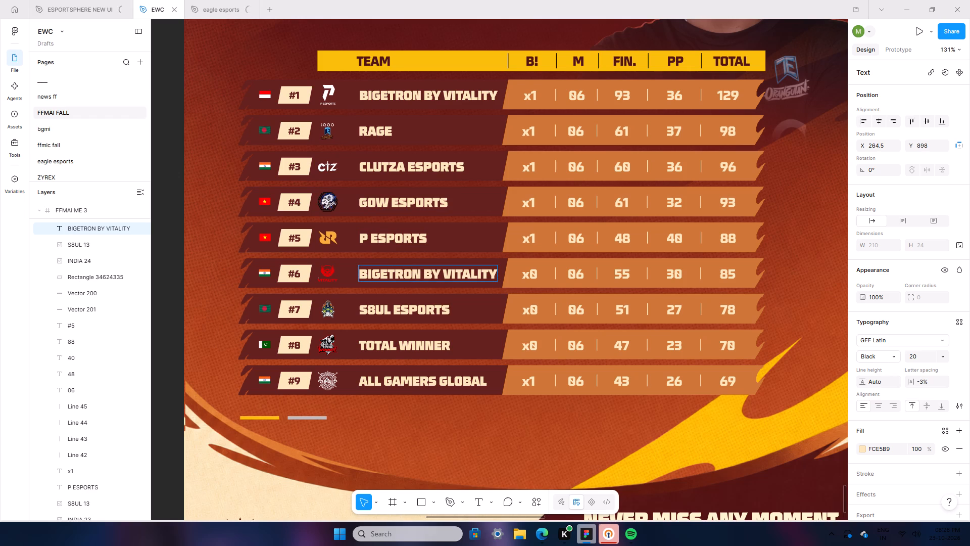
text(REVE)
text(NAN)
triple_click(408, 274)
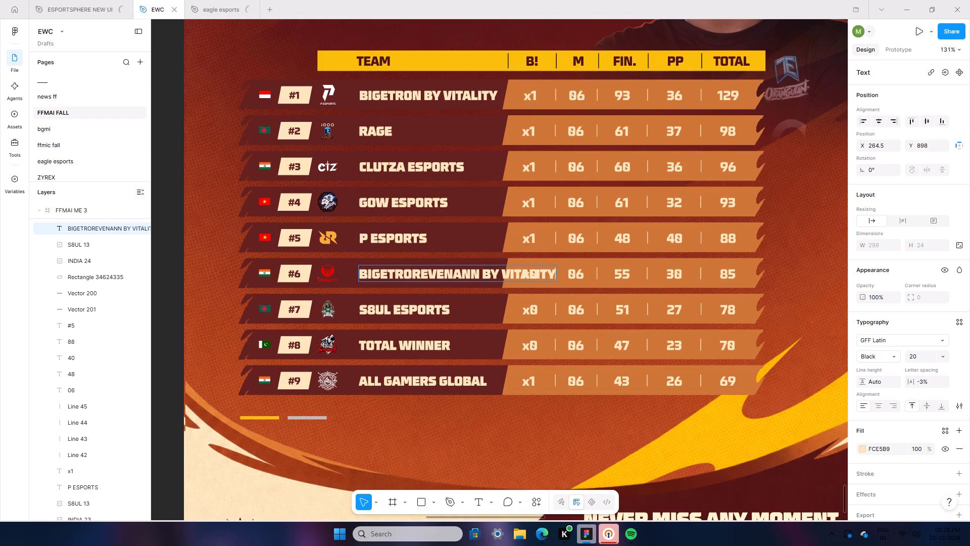
text(REVENANT XSP)
key(BackSpace)
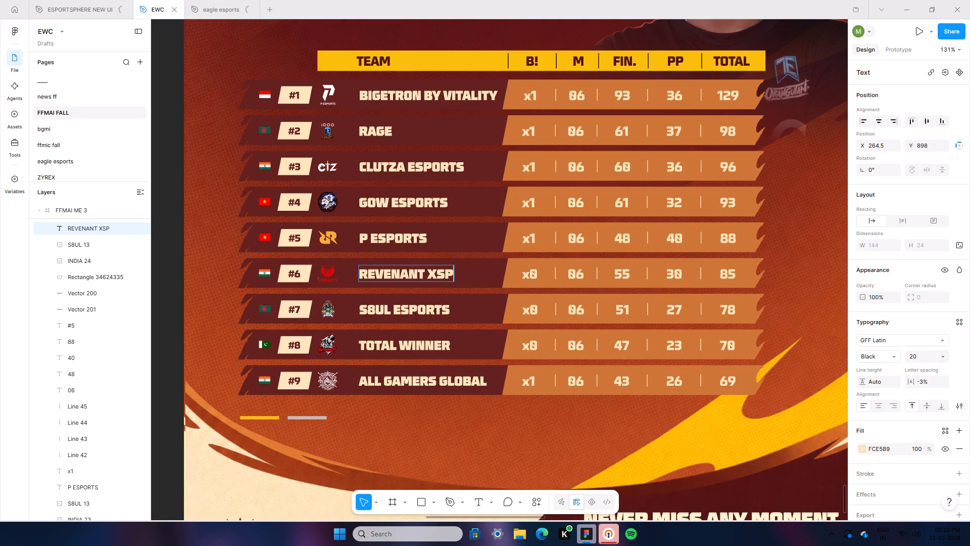
text(PARK)
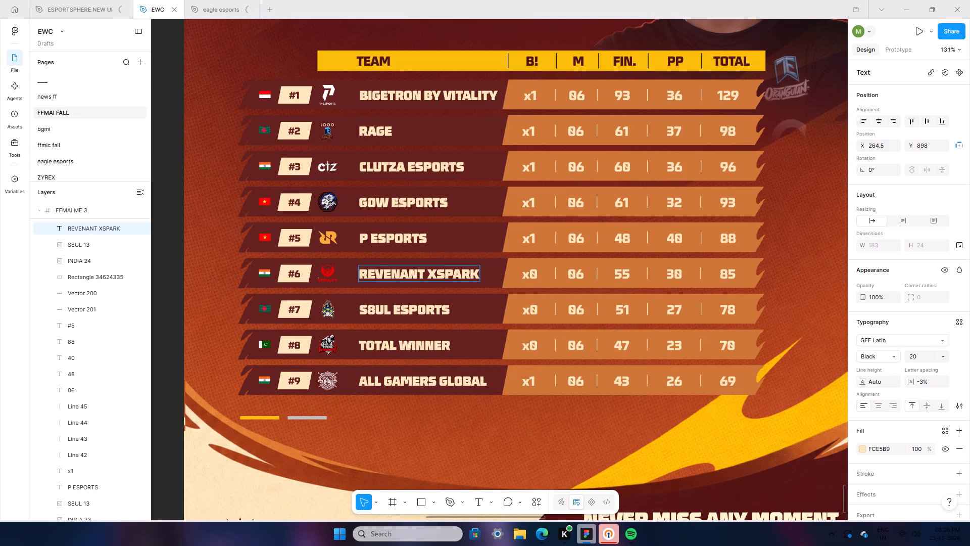
Change the #7 team name on the FFMAI ME 3 poster to TEAM INFINITY.
triple_click(418, 305)
click(418, 305)
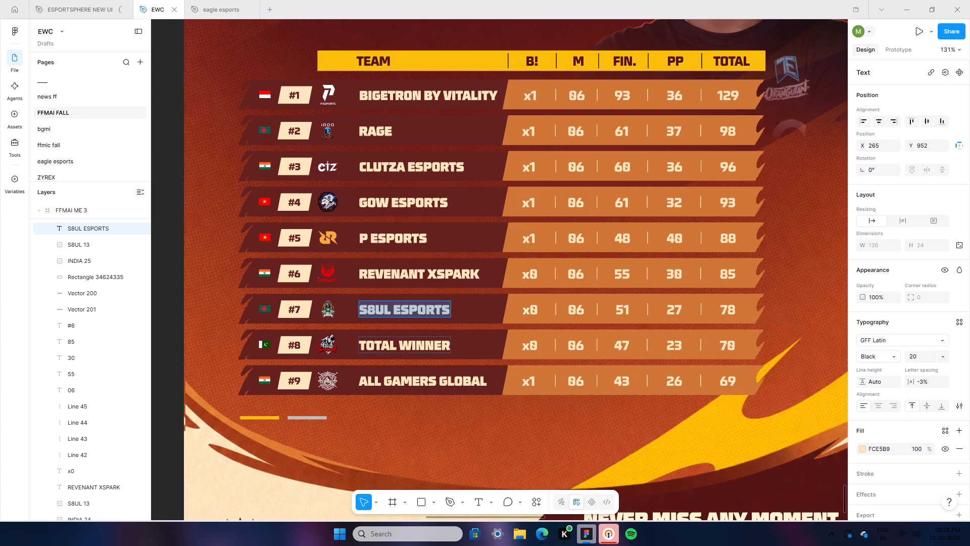
text(TEAM INFINITY)
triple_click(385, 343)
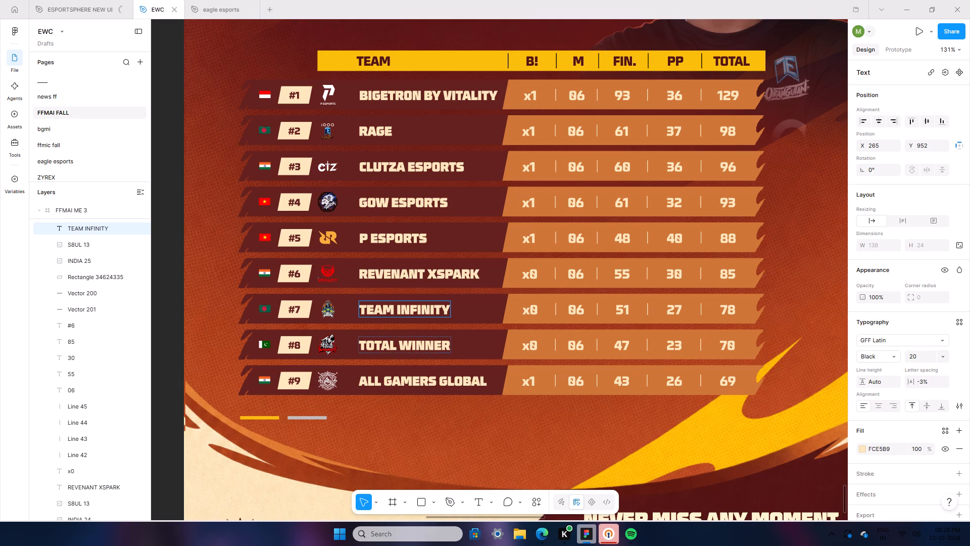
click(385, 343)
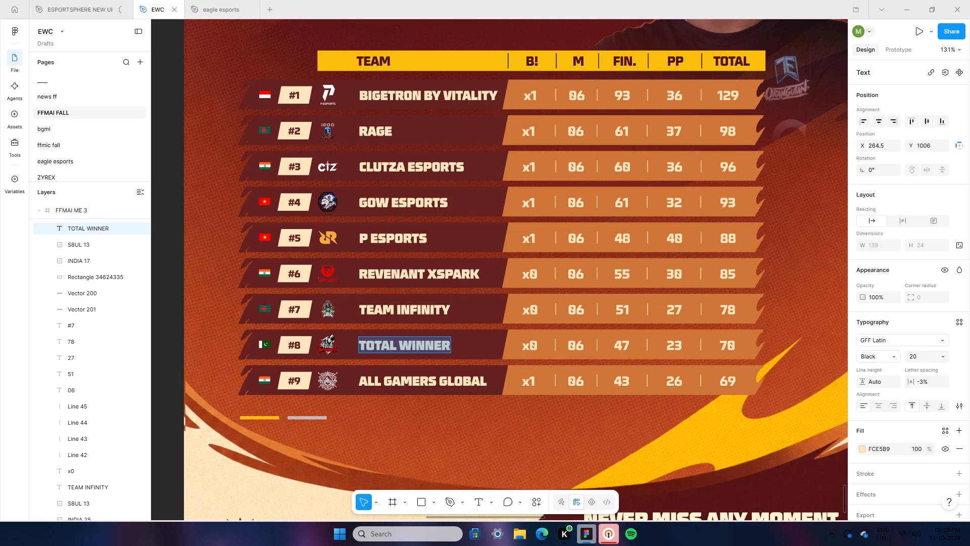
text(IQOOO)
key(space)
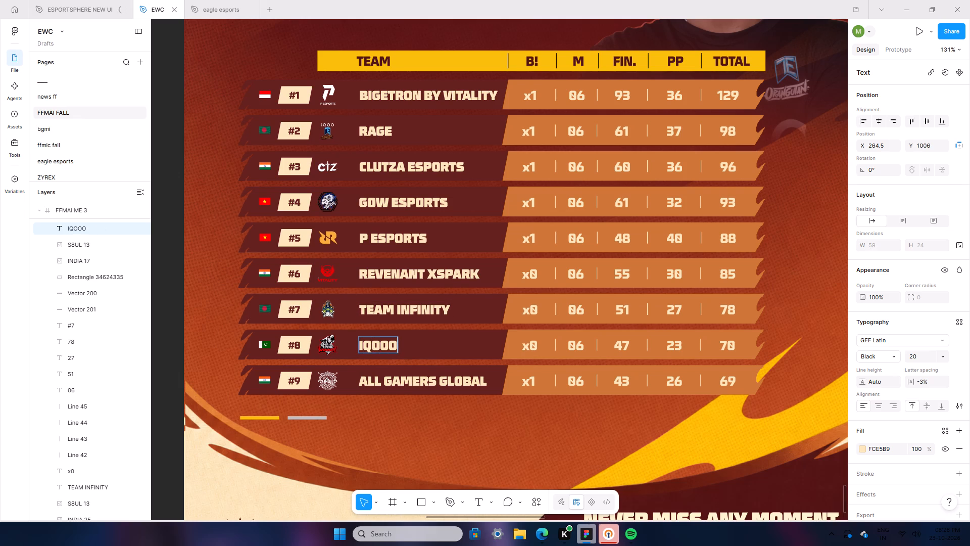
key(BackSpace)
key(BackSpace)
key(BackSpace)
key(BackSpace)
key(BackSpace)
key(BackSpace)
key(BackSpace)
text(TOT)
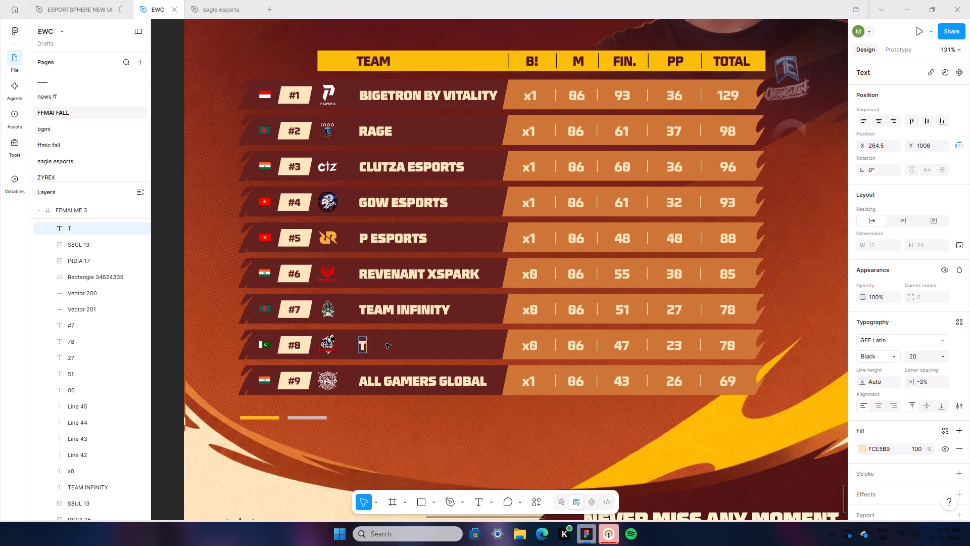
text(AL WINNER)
Change the #9 team name on the FFMAI ME 3 poster to IQOO OGXTE.
triple_click(422, 387)
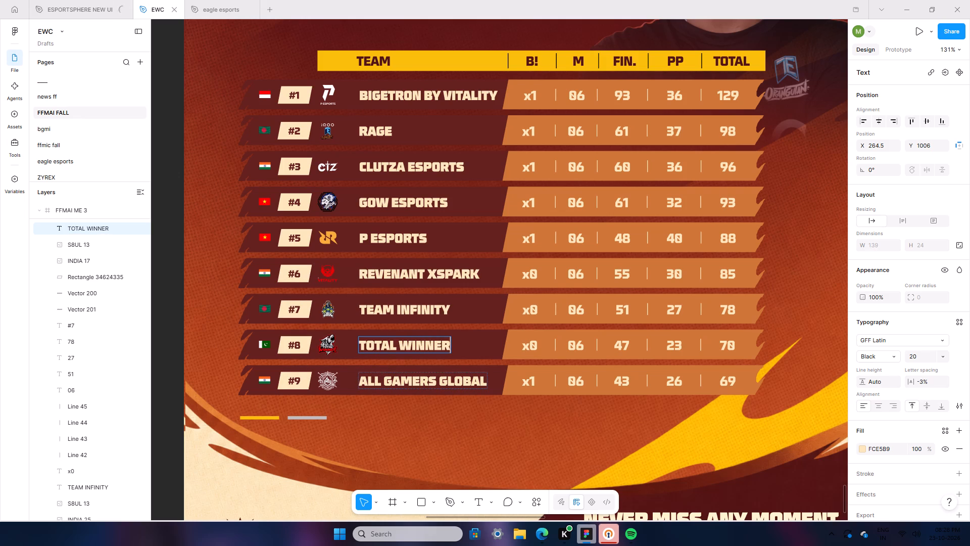
double_click(422, 387)
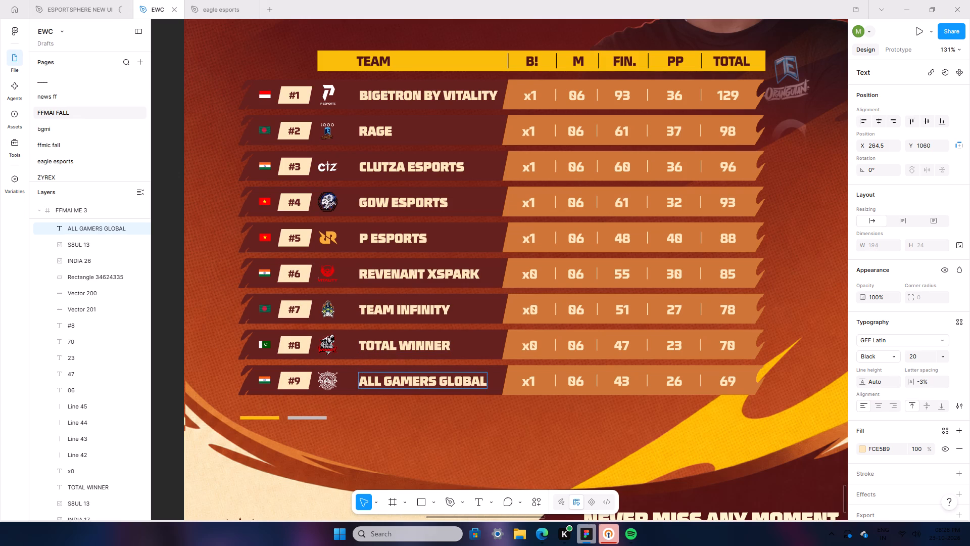
text(IQOO)
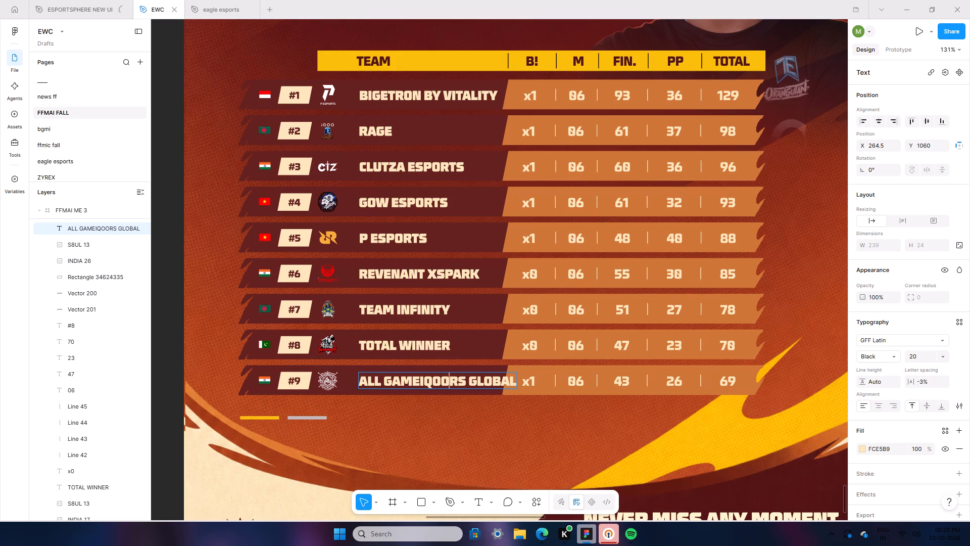
triple_click(422, 387)
text(IQOO O)
text(GXTE)
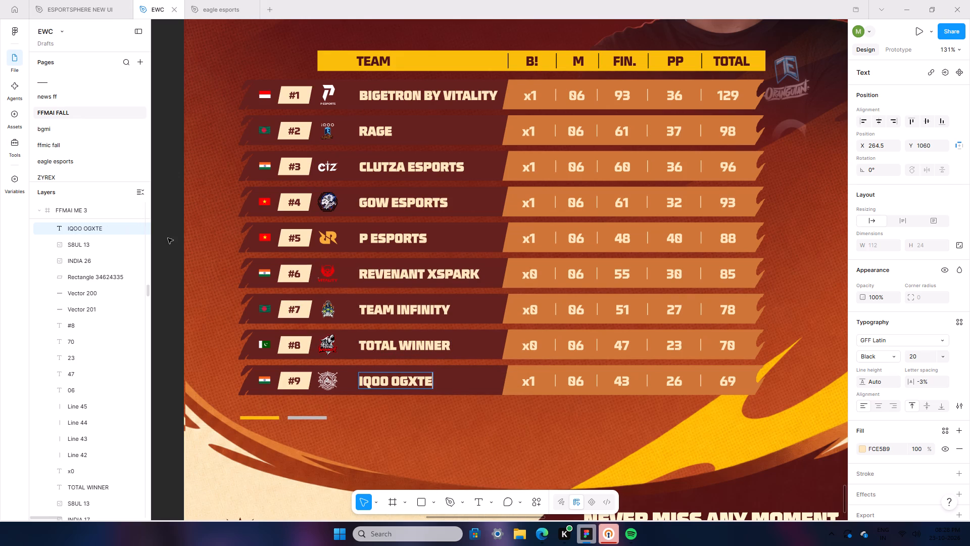
double_click(167, 238)
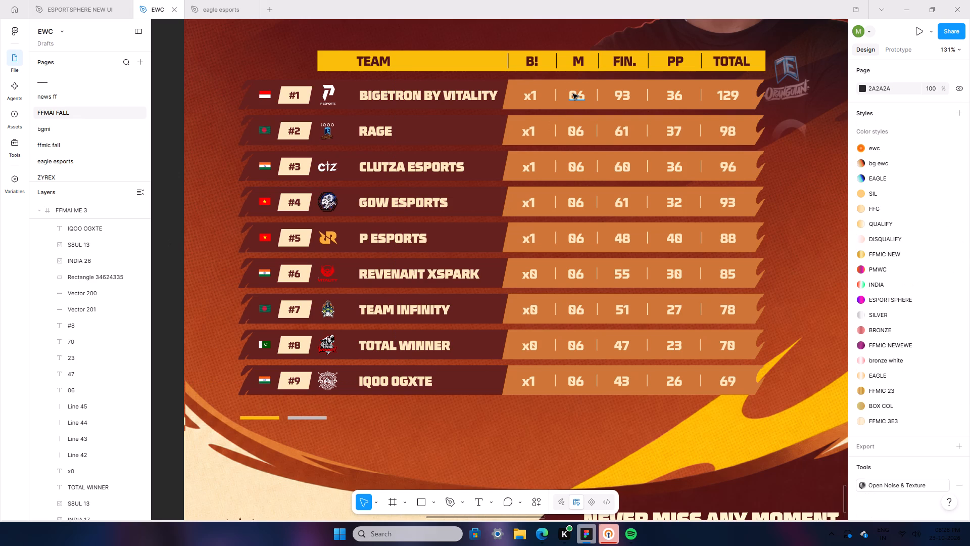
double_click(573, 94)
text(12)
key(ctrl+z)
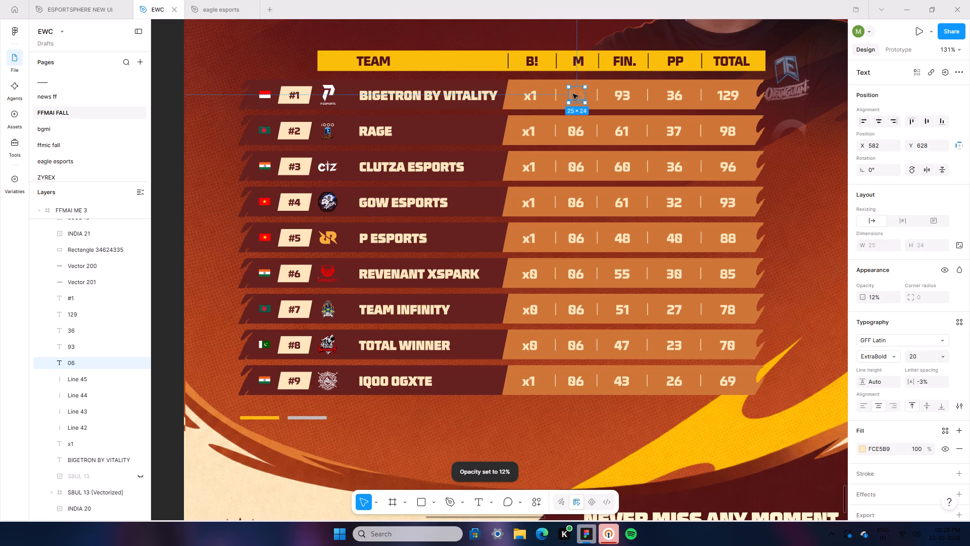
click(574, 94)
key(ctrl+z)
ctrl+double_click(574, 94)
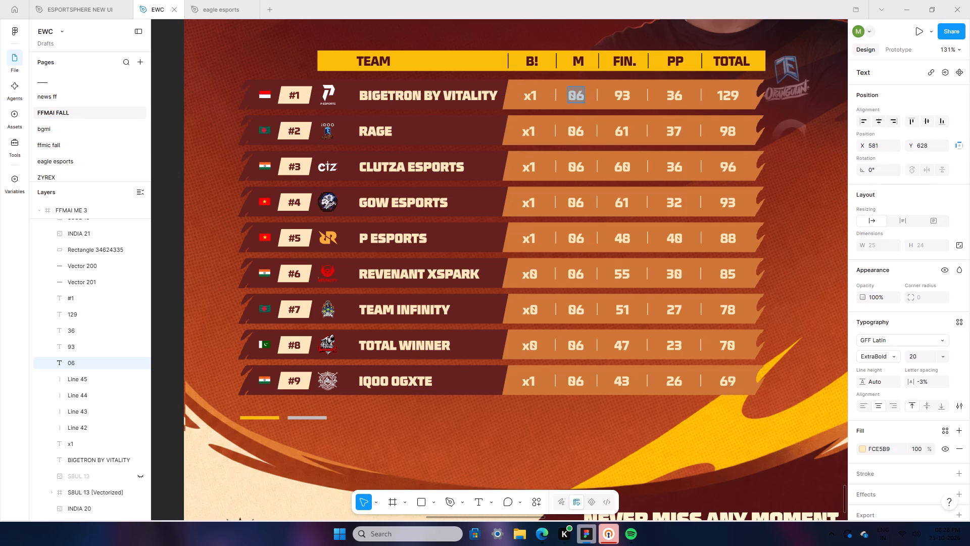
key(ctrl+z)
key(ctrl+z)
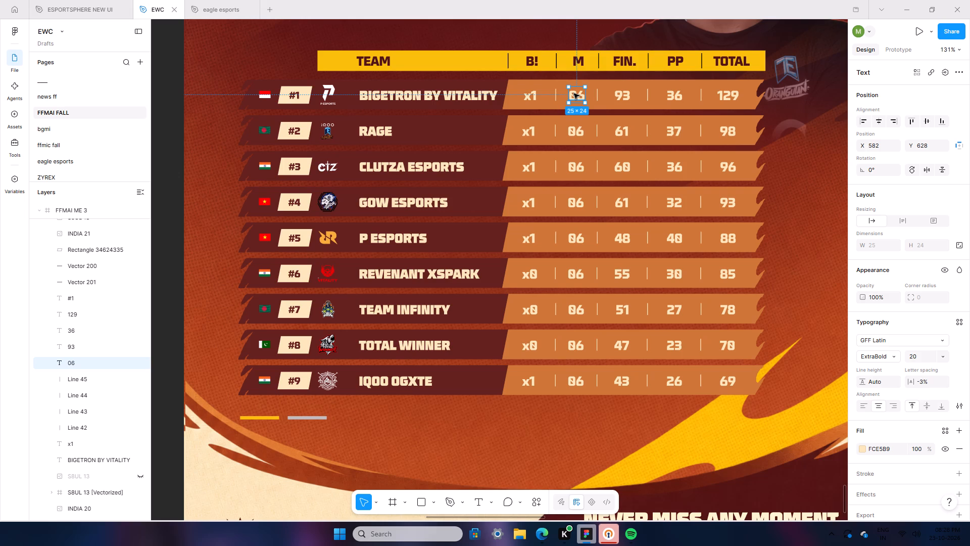
Set the M value in the #1 BIGETRON BY VITALITY row to 12.
double_click(574, 94)
text(12)
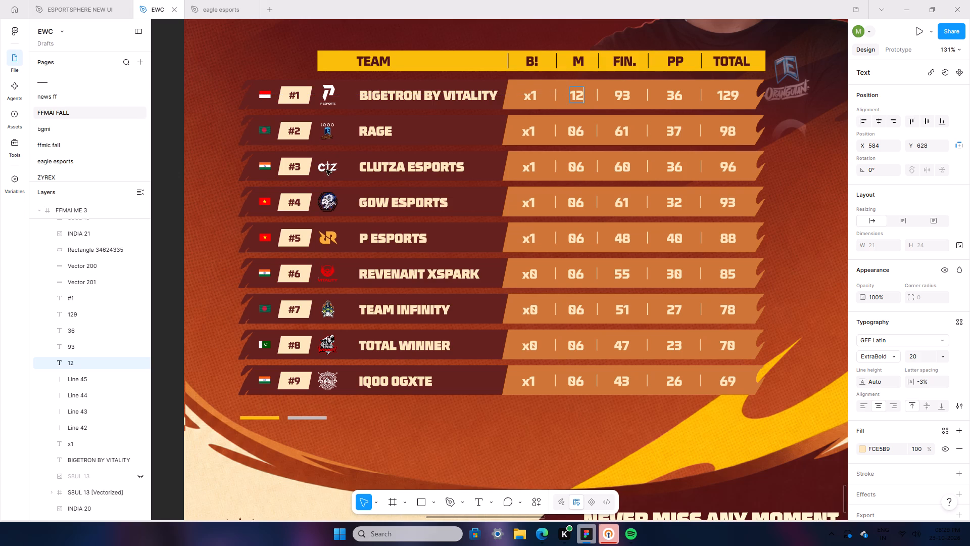
click(193, 186)
click(173, 177)
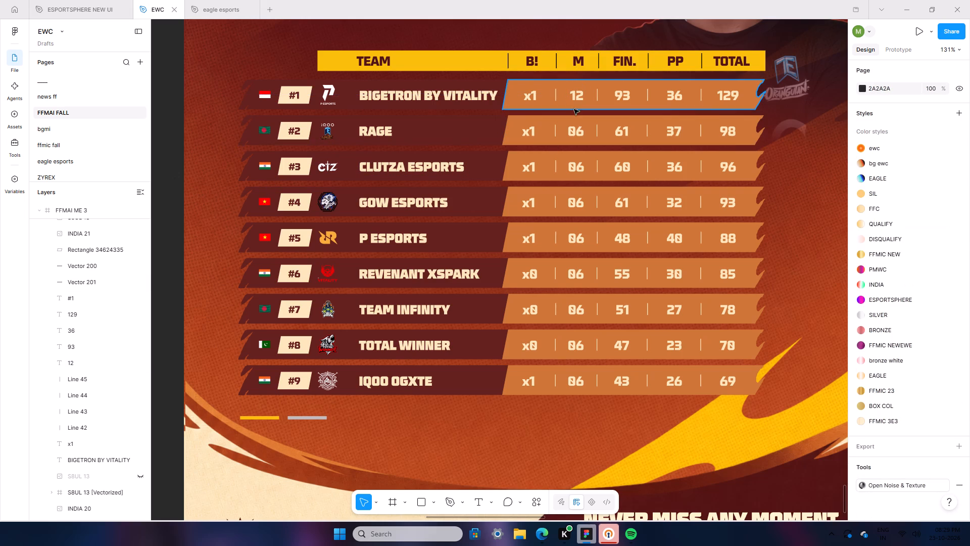
Copy the #1 row's M value of 12 over the M values of rows #2 and #3 on the FFMAI ME 3 poster.
click(575, 97)
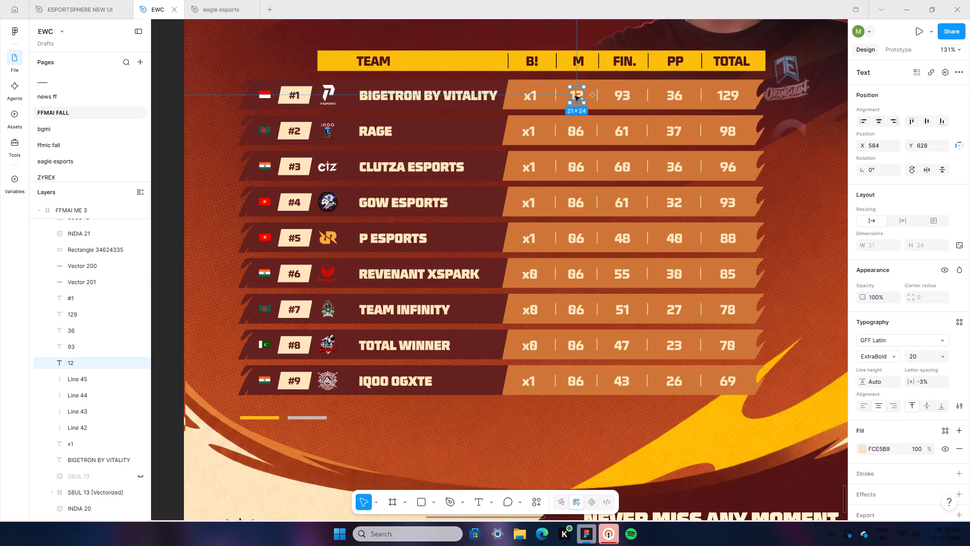
right_click(575, 96)
click(591, 104)
click(573, 132)
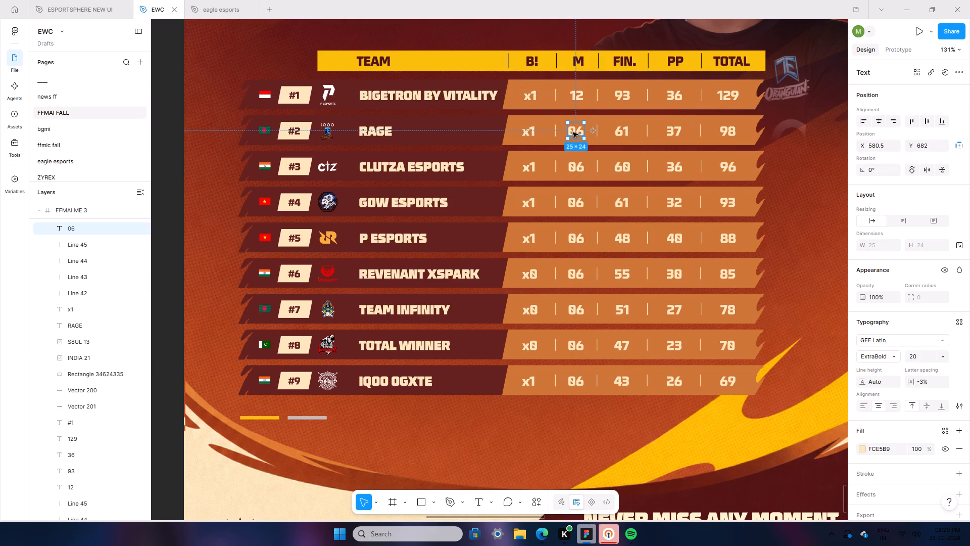
right_click(573, 132)
click(594, 163)
click(575, 165)
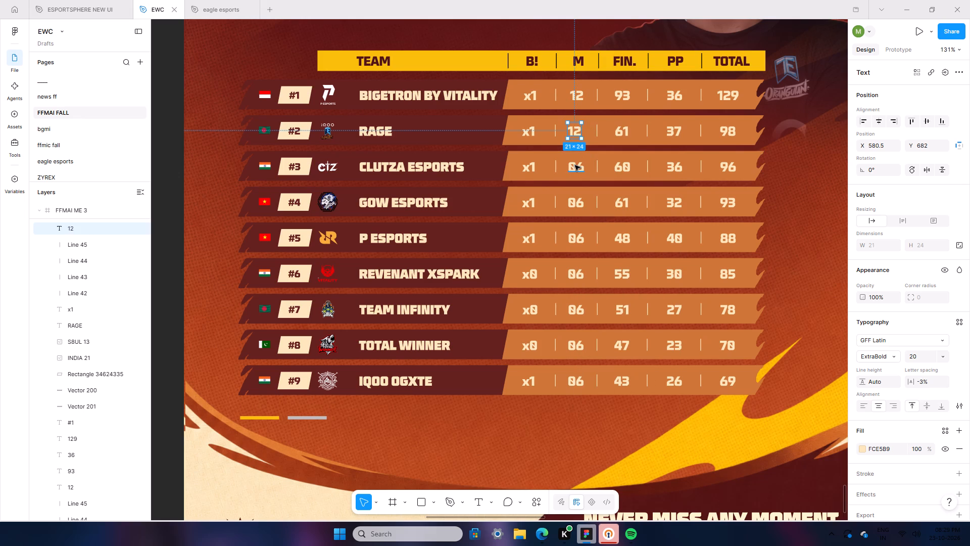
right_click(575, 165)
click(590, 176)
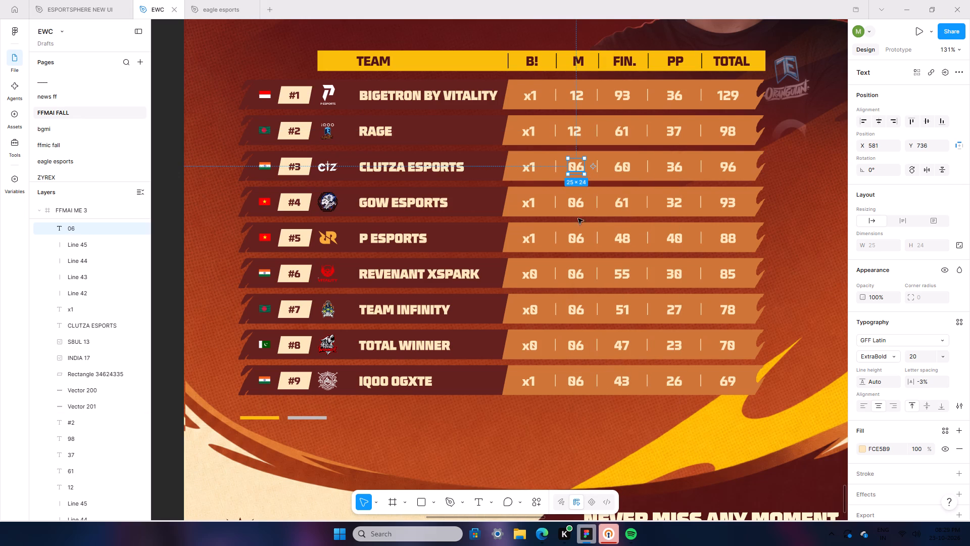
Replace the M values of rows #4, #6 and #8 on the FFMAI ME 3 poster with the copied 12.
click(571, 205)
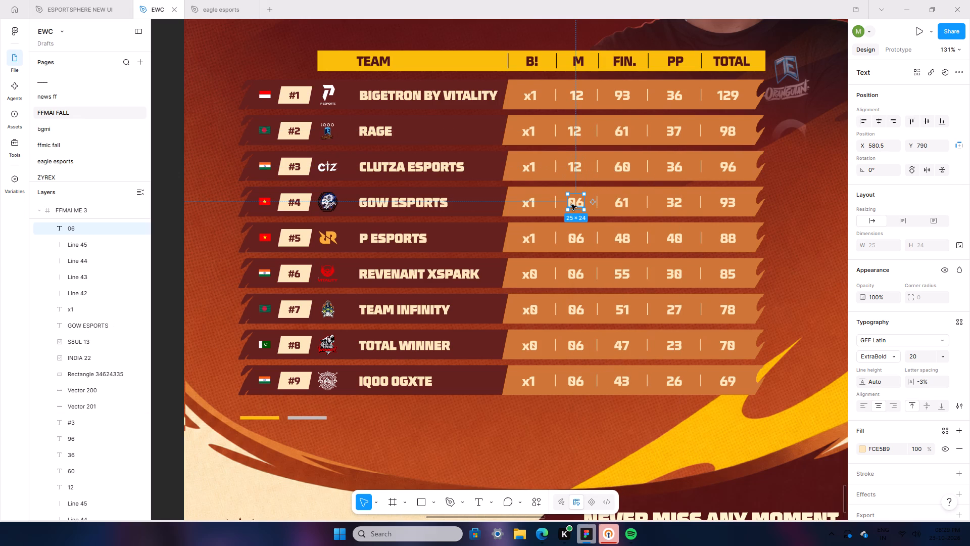
right_click(571, 205)
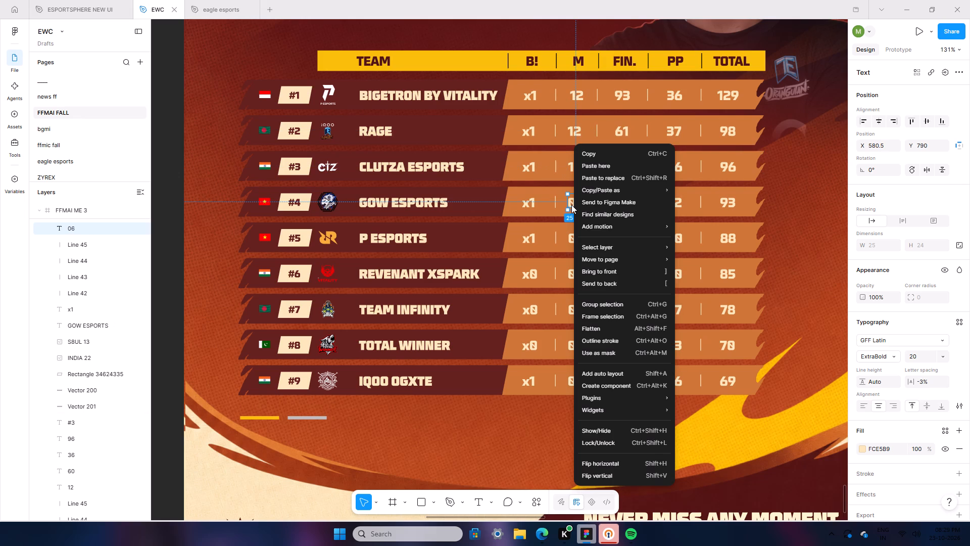
click(613, 180)
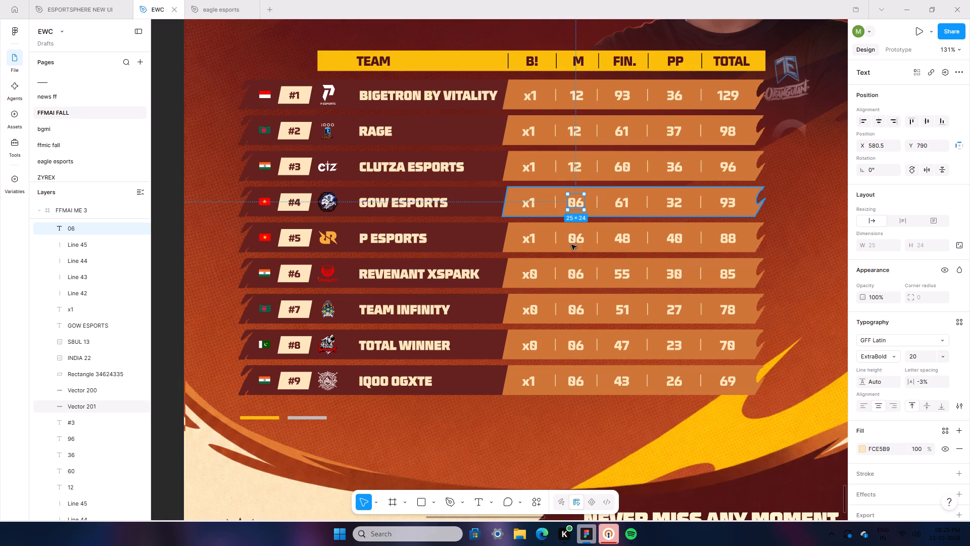
click(580, 275)
right_click(580, 275)
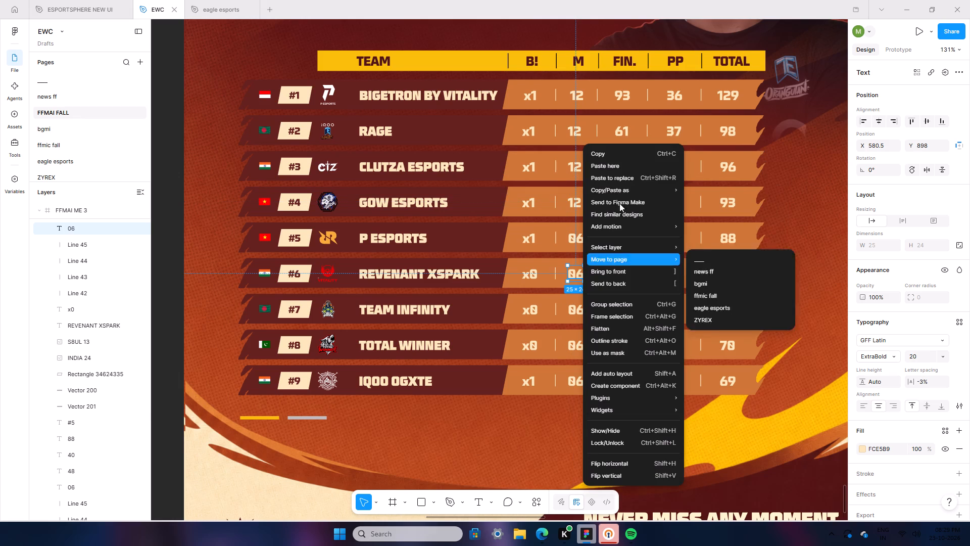
click(622, 179)
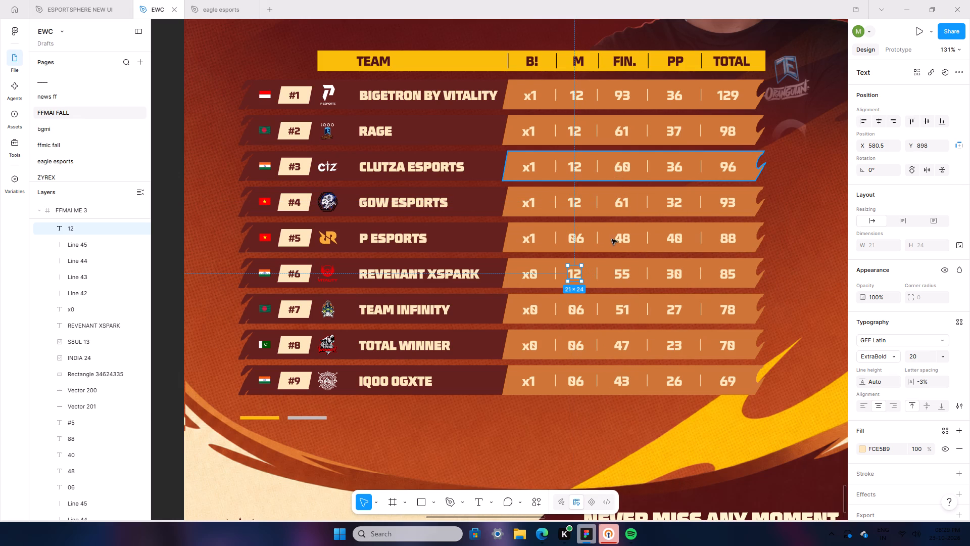
click(576, 349)
right_click(575, 348)
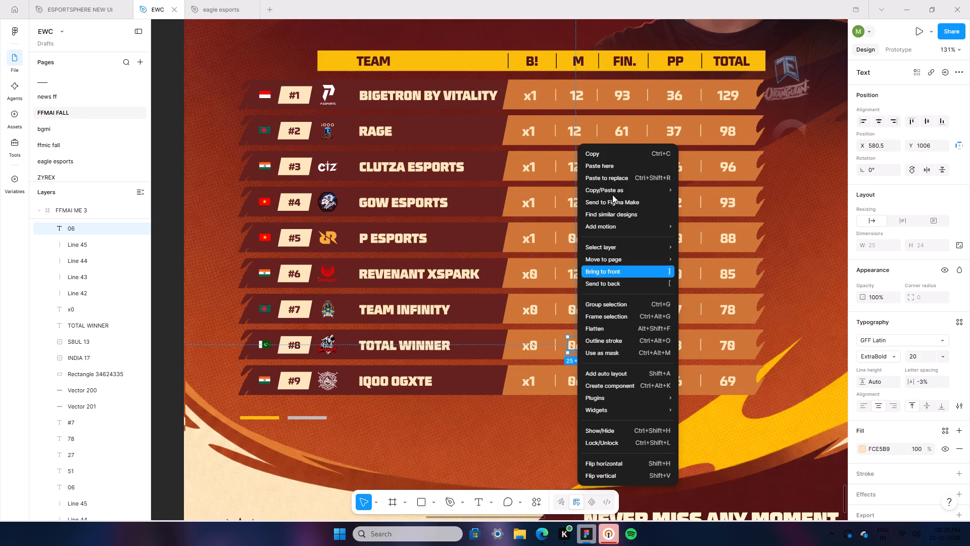
click(610, 180)
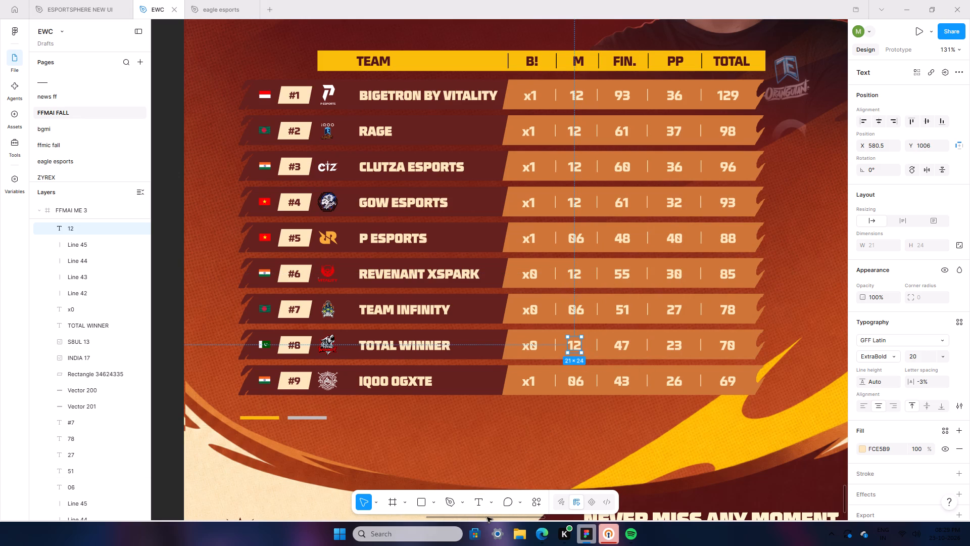
Set the M value in the #13 IQOO TOTAL GAMING row on the FFMAI ME 4 poster to 06.
drag(487, 517, 633, 545)
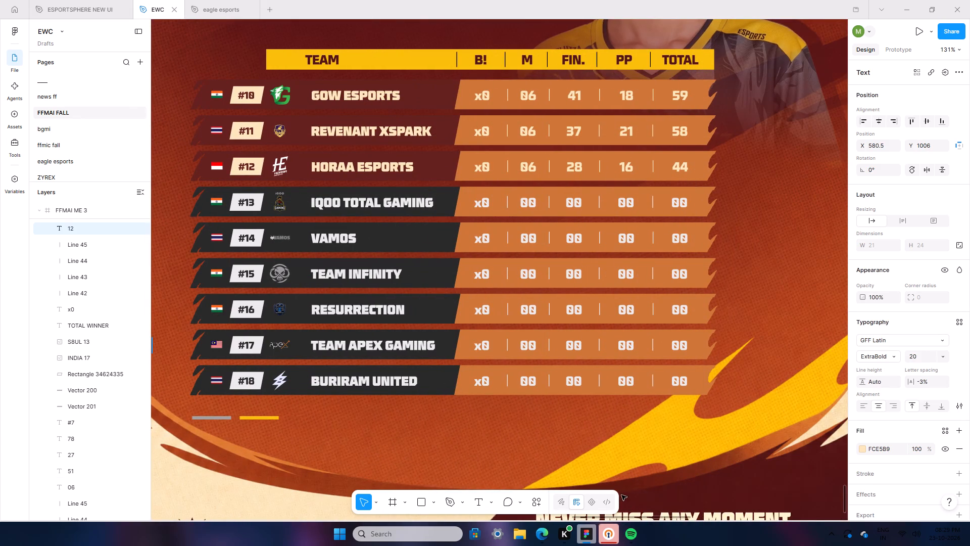
scroll(616, 490, up, 1)
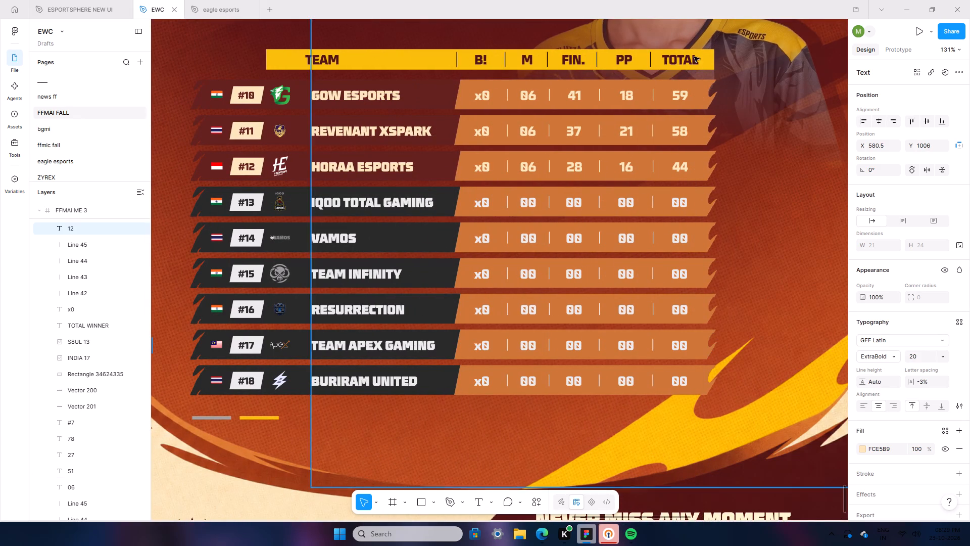
click(526, 133)
right_click(526, 133)
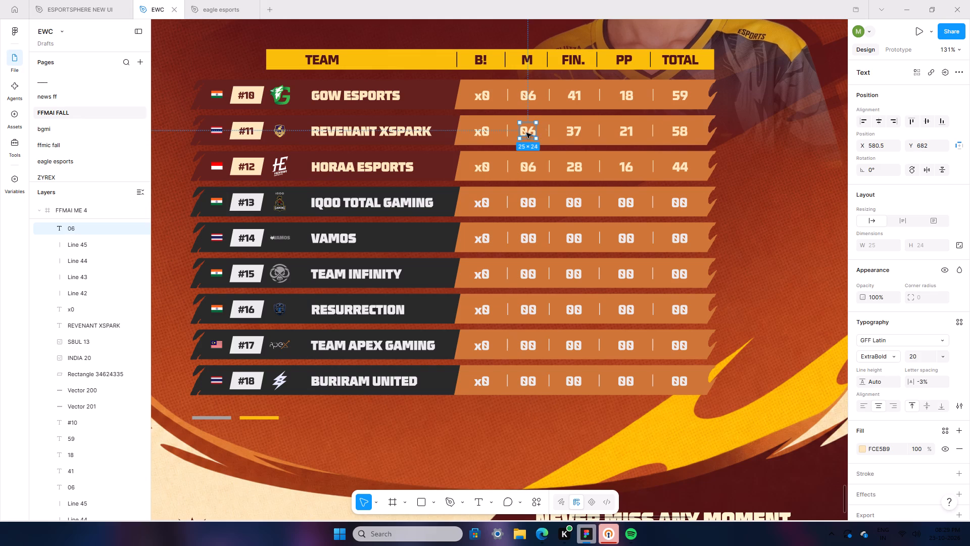
triple_click(525, 206)
text(006)
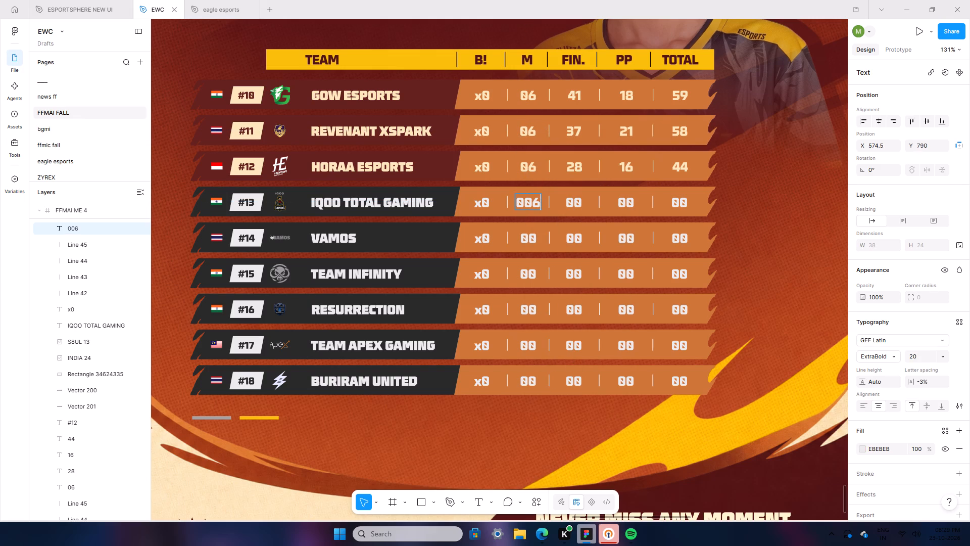
key(BackSpace)
key(BackSpace)
key(6)
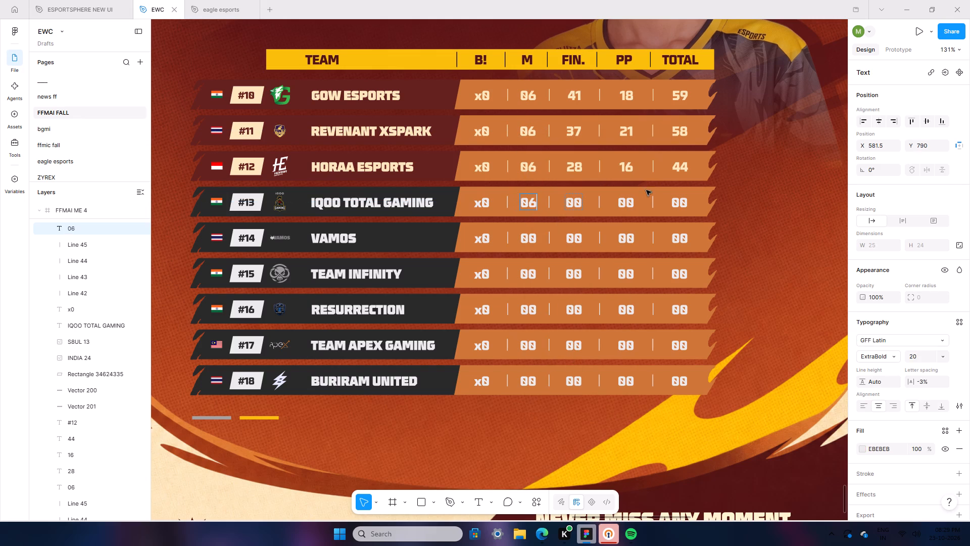
click(324, 420)
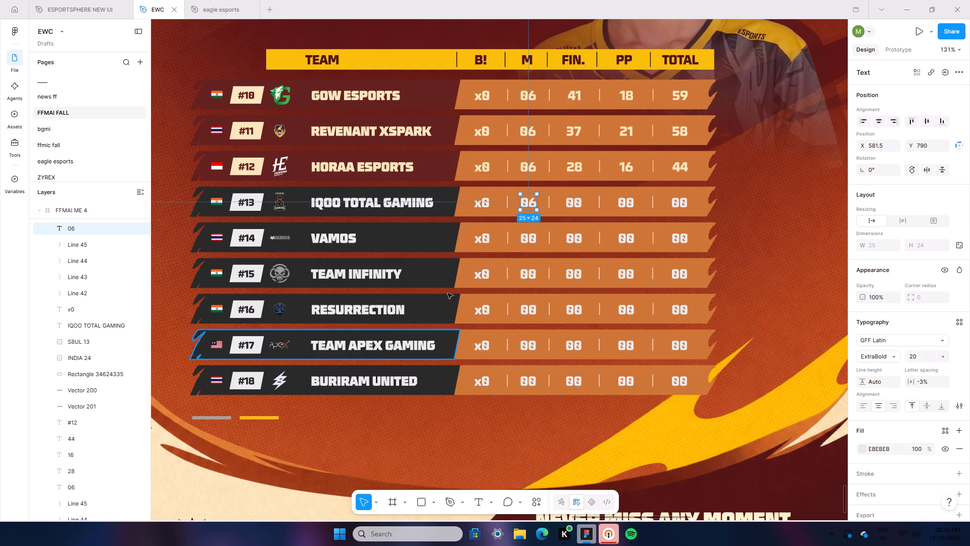
Copy the #13 row's M value of 06 over the M values of rows #14, #15 and #16.
right_click(530, 205)
click(546, 149)
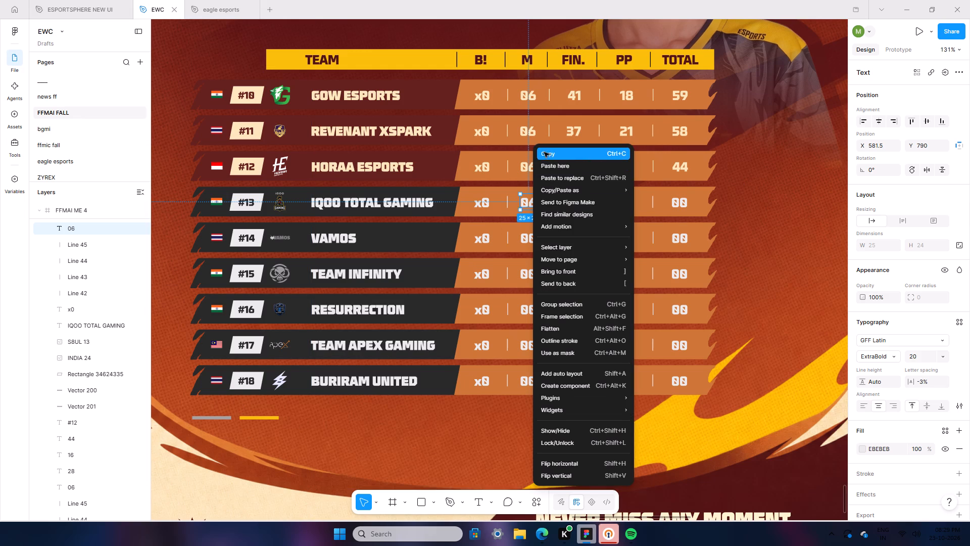
click(523, 238)
right_click(523, 238)
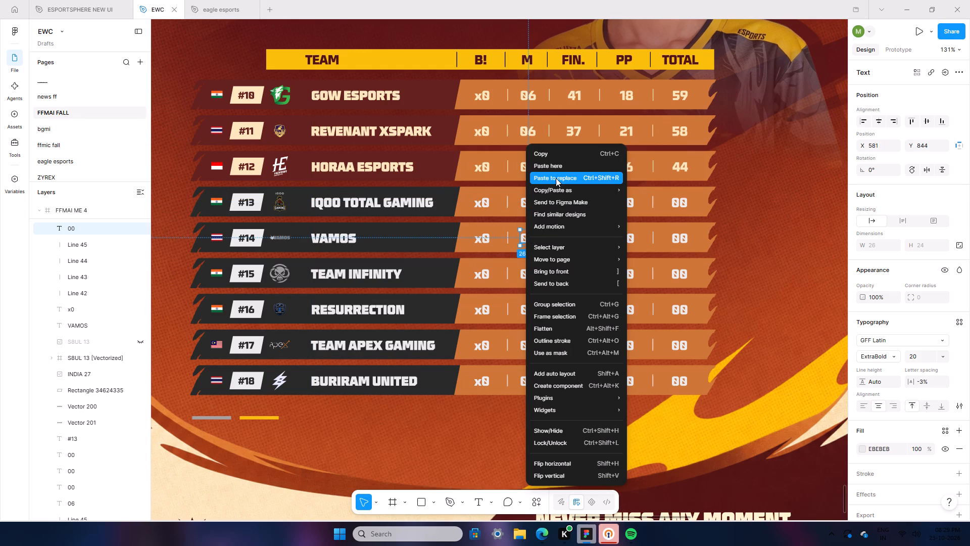
click(556, 178)
click(529, 268)
right_click(529, 268)
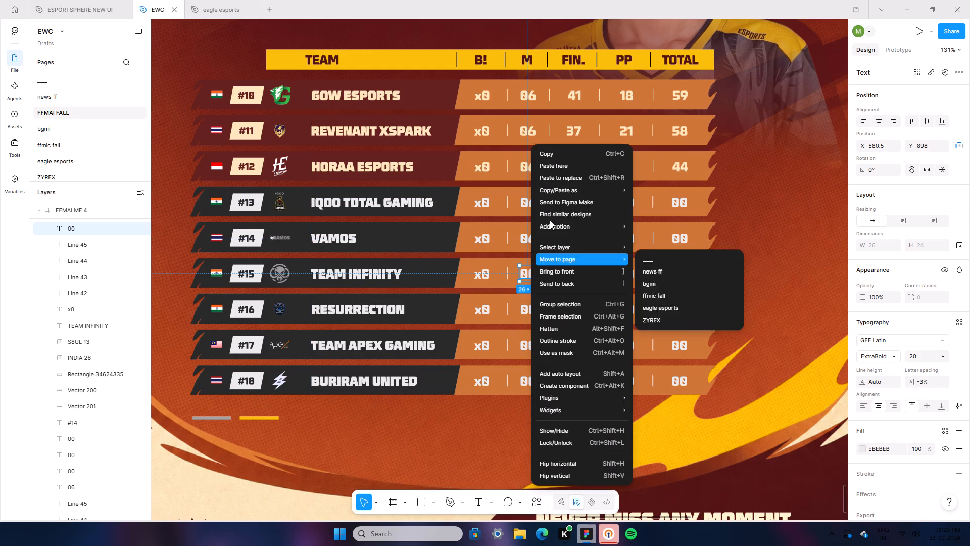
click(559, 177)
click(534, 309)
right_click(534, 309)
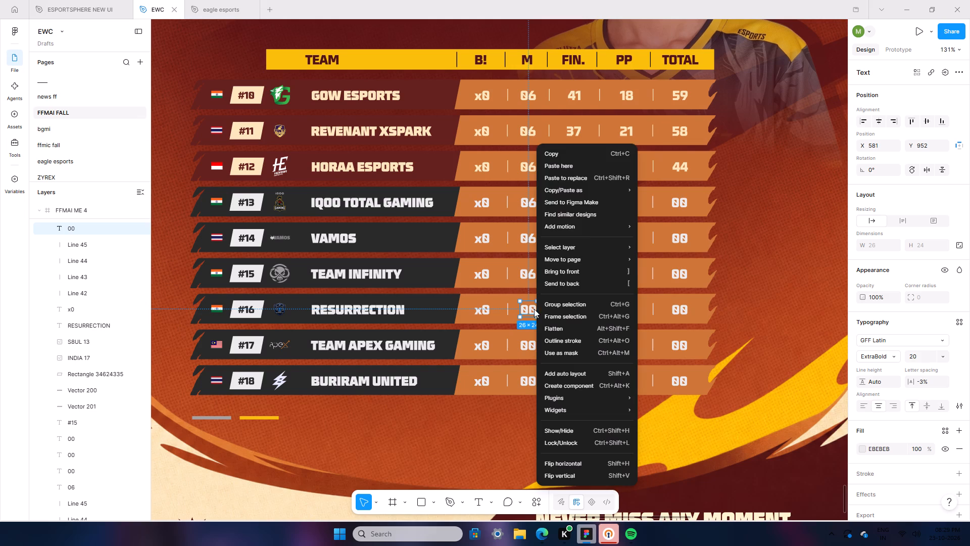
click(583, 178)
Replace the M values of rows #17 TEAM APEX GAMING and #18 BURIRAM UNITED with the copied 06.
click(527, 346)
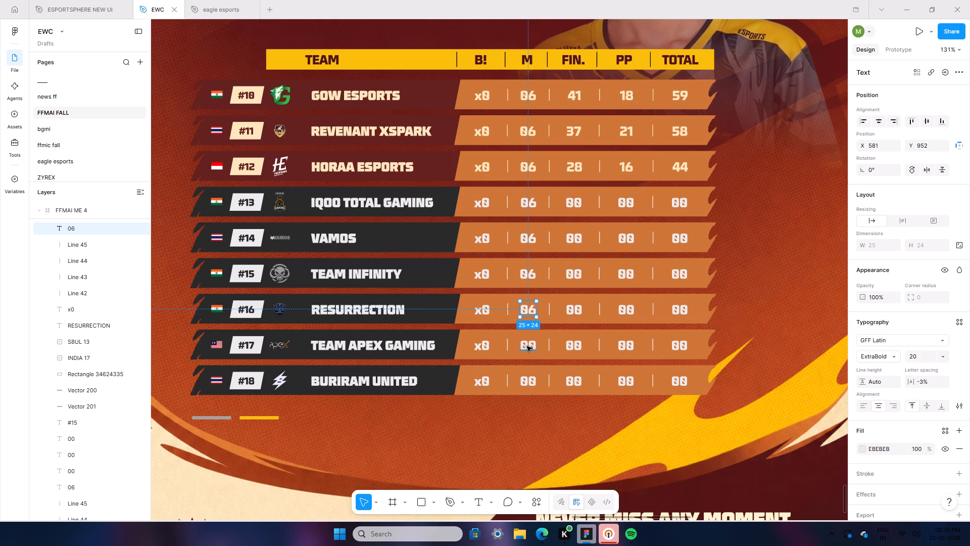
right_click(527, 346)
click(579, 179)
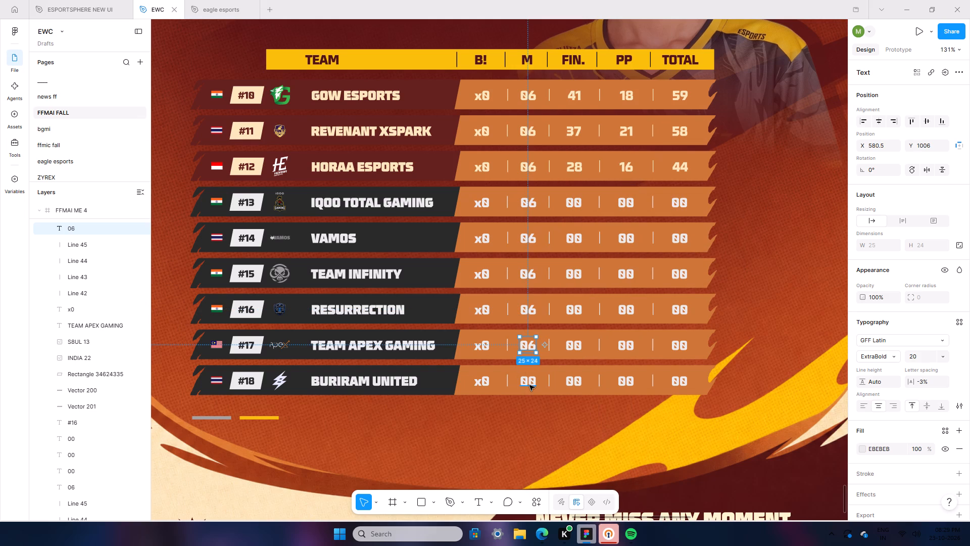
click(529, 385)
right_click(529, 382)
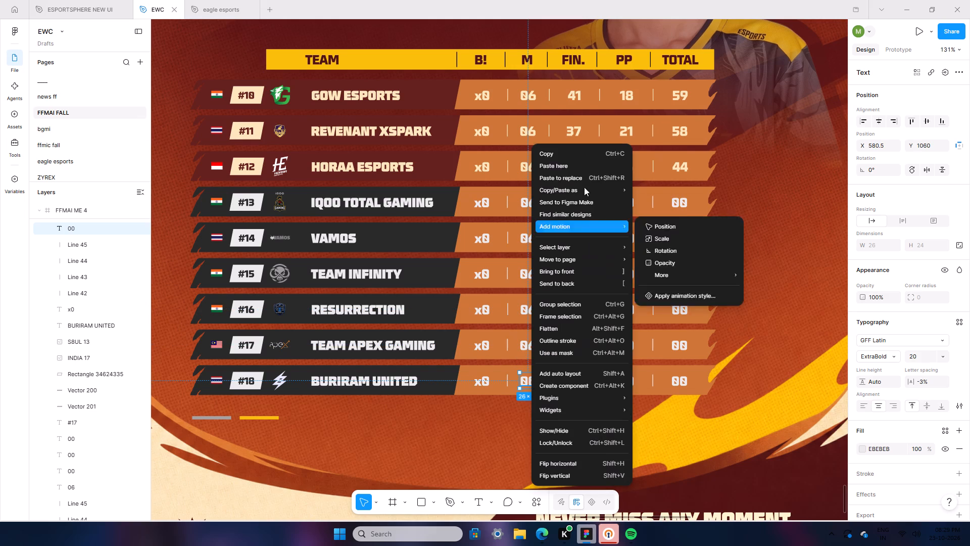
click(576, 182)
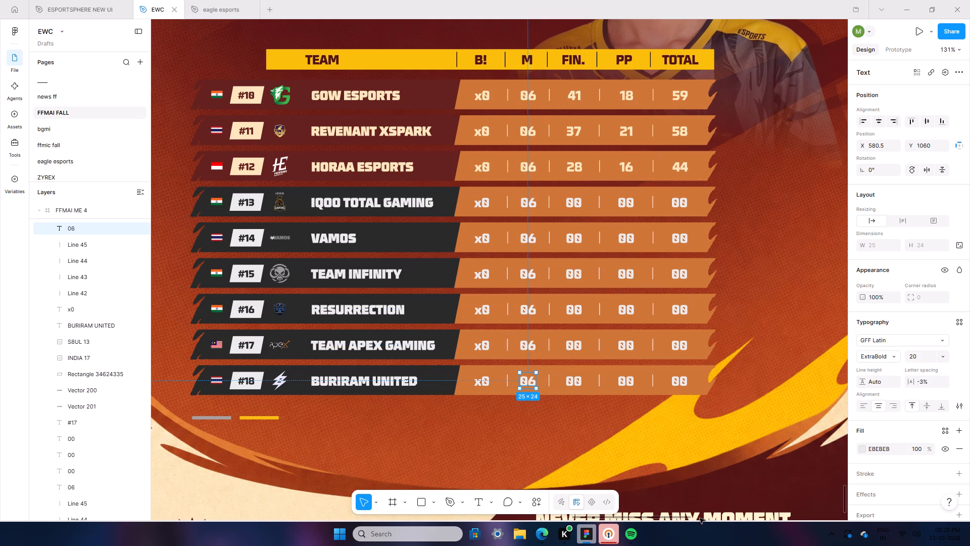
Set the B! value in the #1 BIGETRON BY VITALITY row on the FFMAI ME 3 poster to x0.
drag(689, 514, 542, 485)
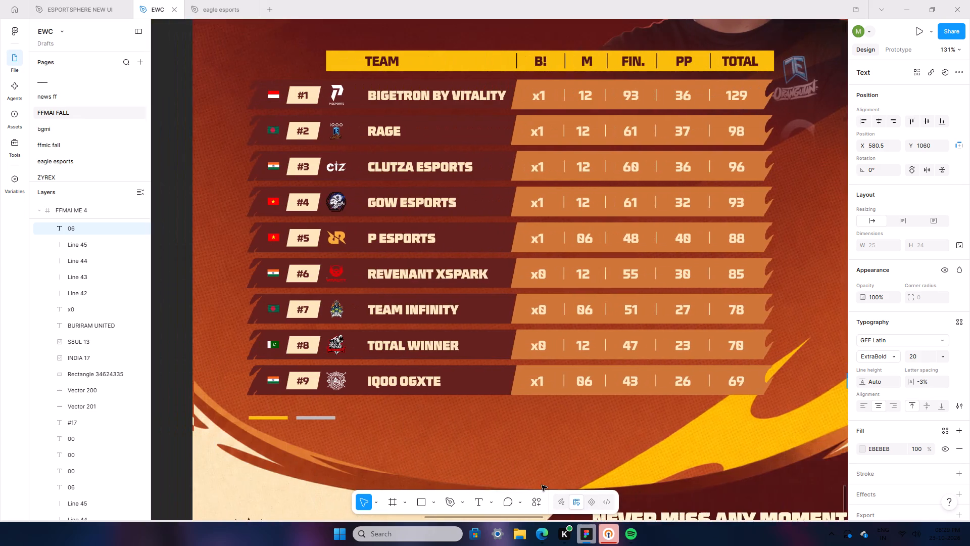
drag(542, 485, 541, 483)
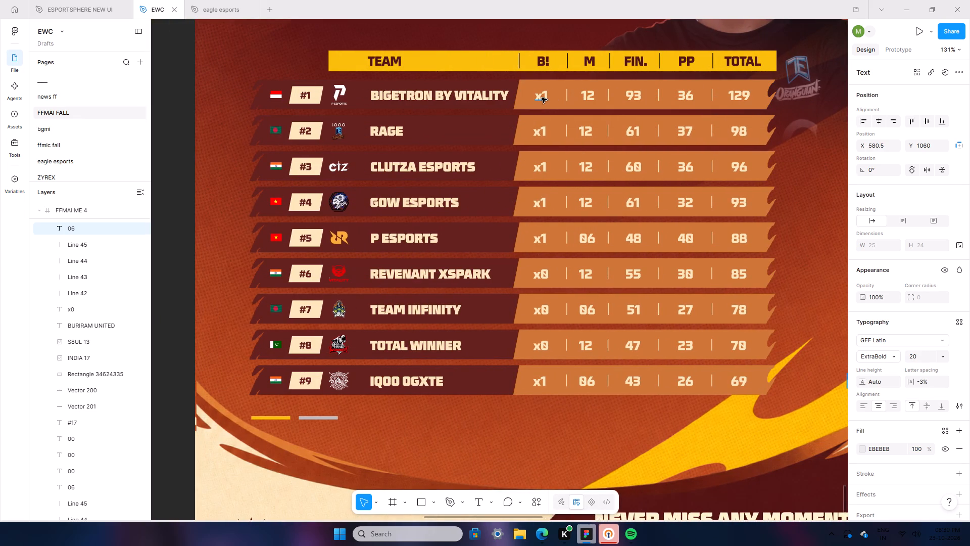
triple_click(542, 98)
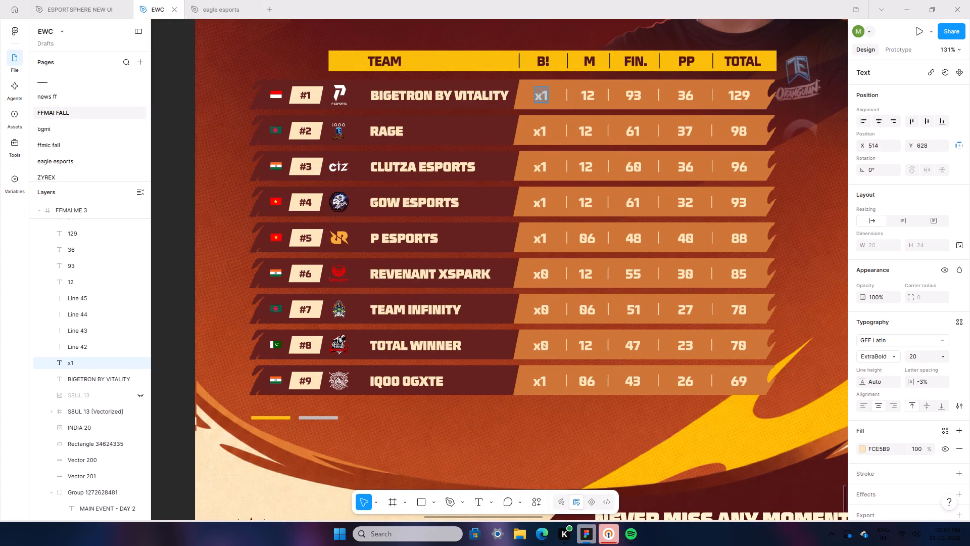
click(542, 98)
click(542, 98)
drag(541, 102, 552, 101)
key(0)
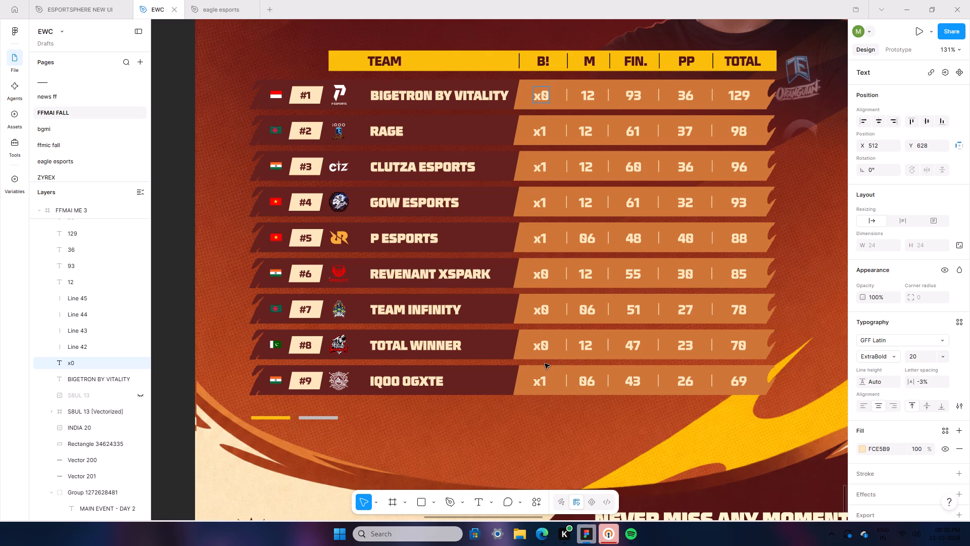
Set the B! value in the #7 TEAM INFINITY row on the FFMAI ME 3 poster to x2.
drag(542, 308, 552, 308)
key(2)
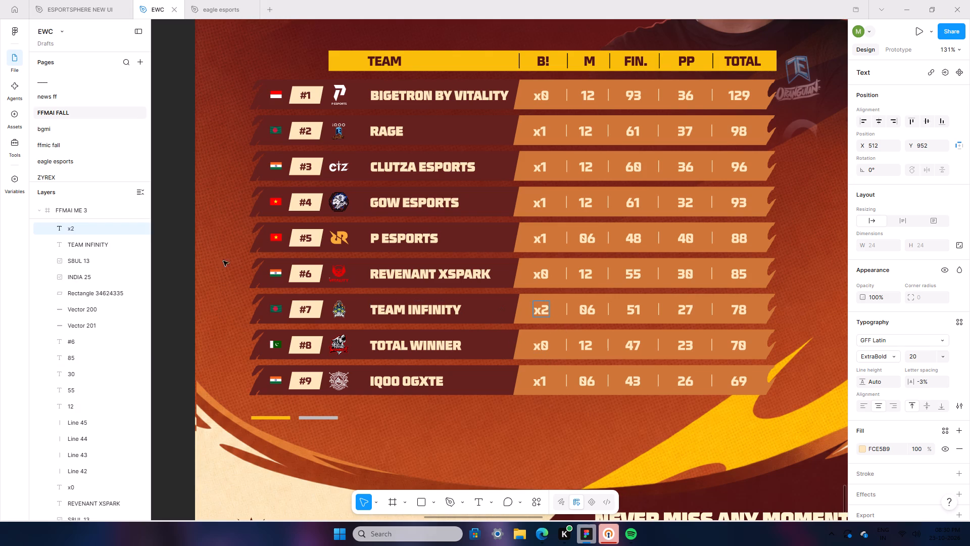
double_click(178, 259)
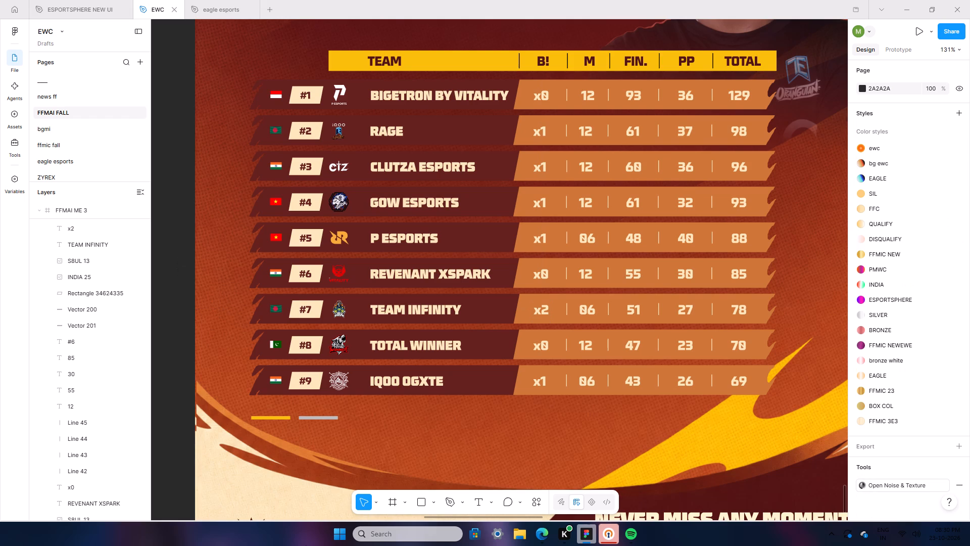
Set the B! value in the #11 REVENANT XSPARK row on the FFMAI ME 4 poster to x3.
drag(498, 516, 632, 545)
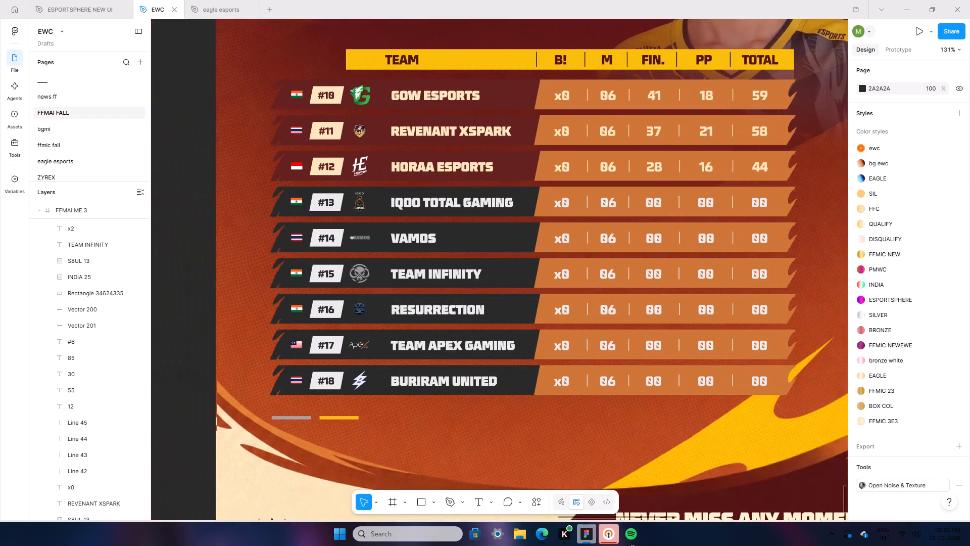
drag(632, 545, 644, 545)
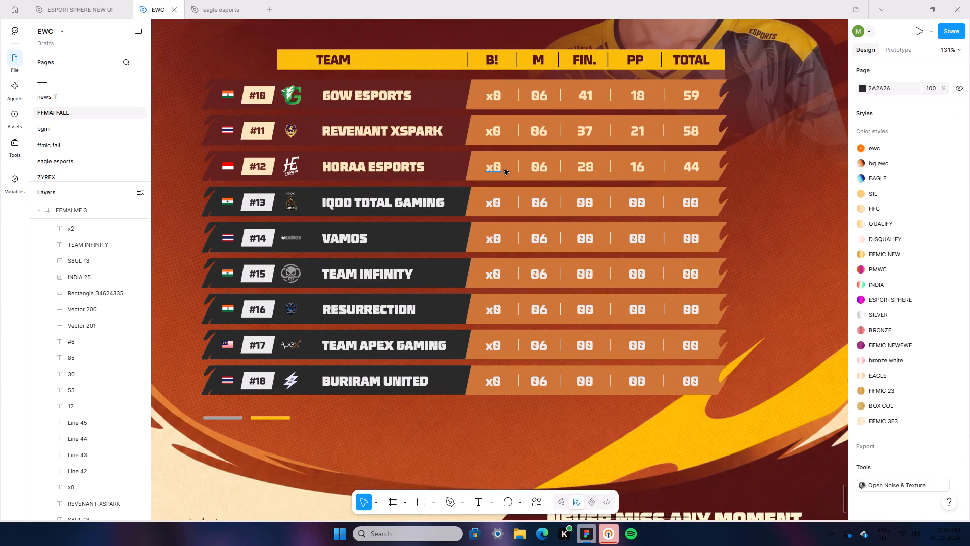
triple_click(497, 130)
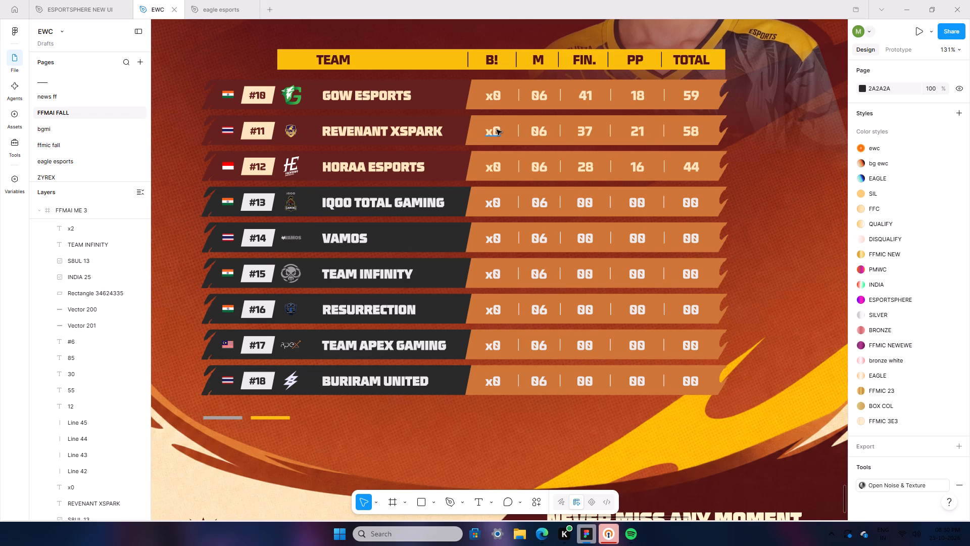
click(492, 132)
drag(492, 132, 507, 134)
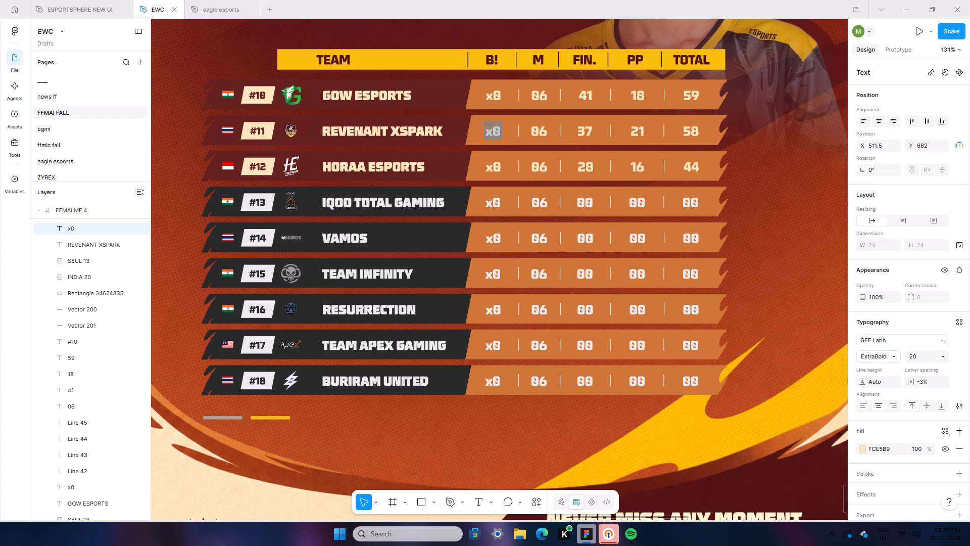
click(497, 136)
drag(497, 136, 515, 142)
click(495, 131)
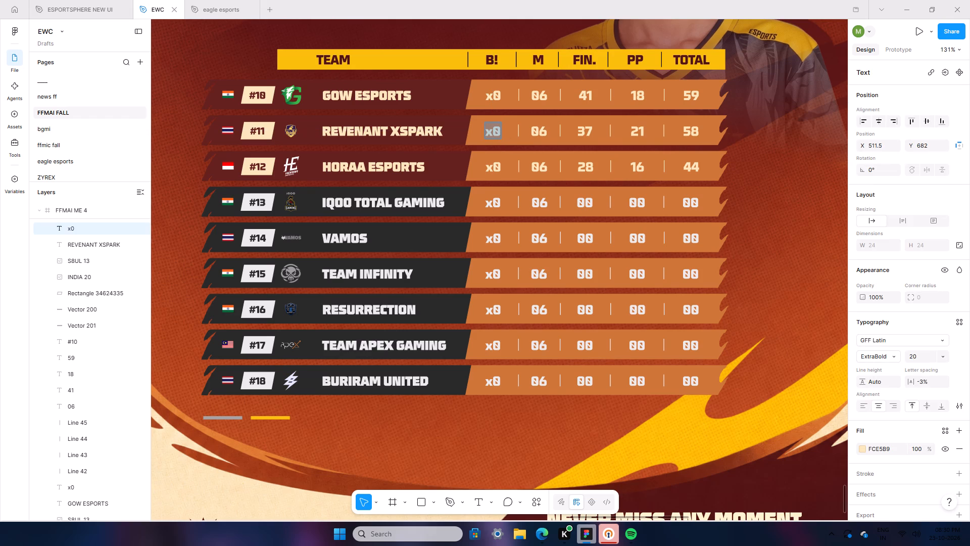
click(501, 137)
drag(491, 133, 505, 134)
key(3)
Set the B! values in the #12 HORAA ESPORTS and #14 VAMOS rows on the FFMAI ME 4 poster to x1.
drag(493, 173, 504, 170)
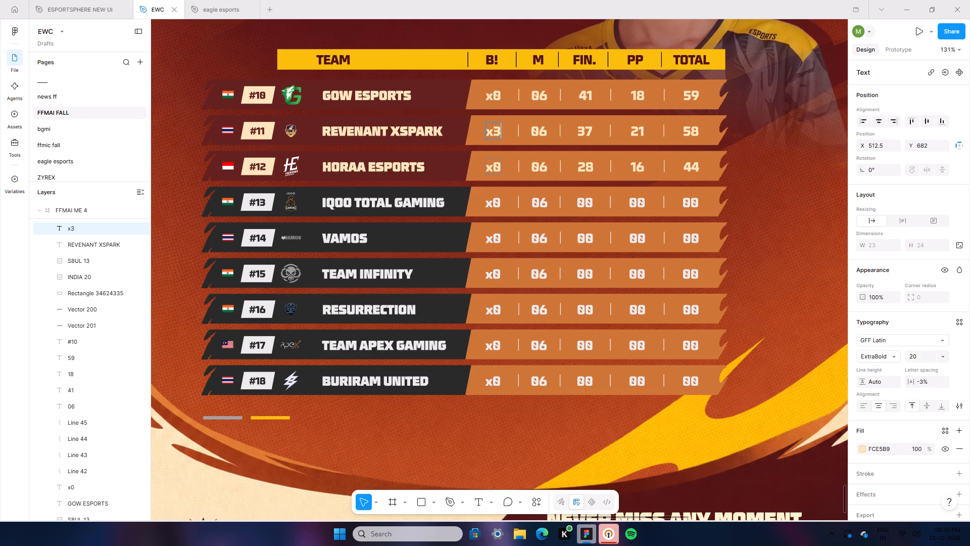
drag(504, 170, 505, 170)
key(1)
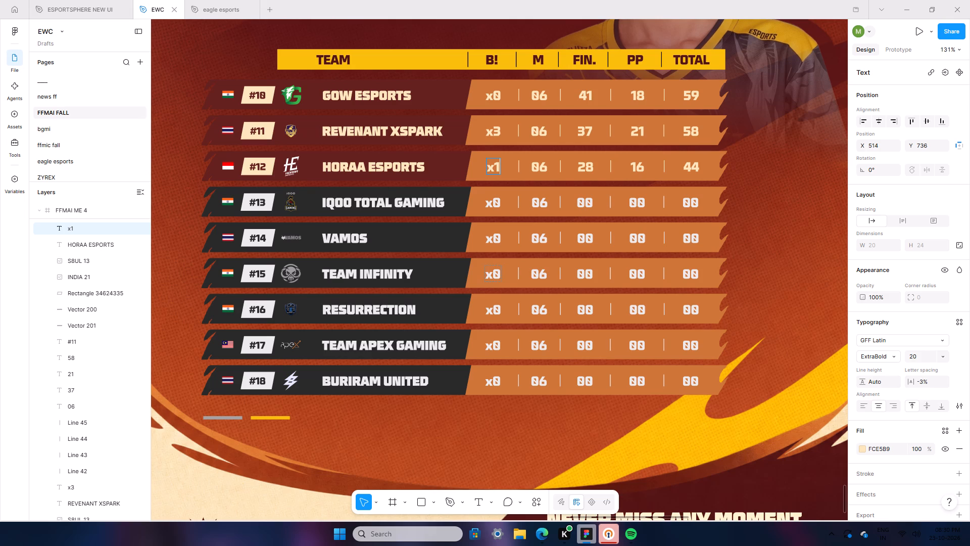
drag(491, 236, 503, 236)
key(1)
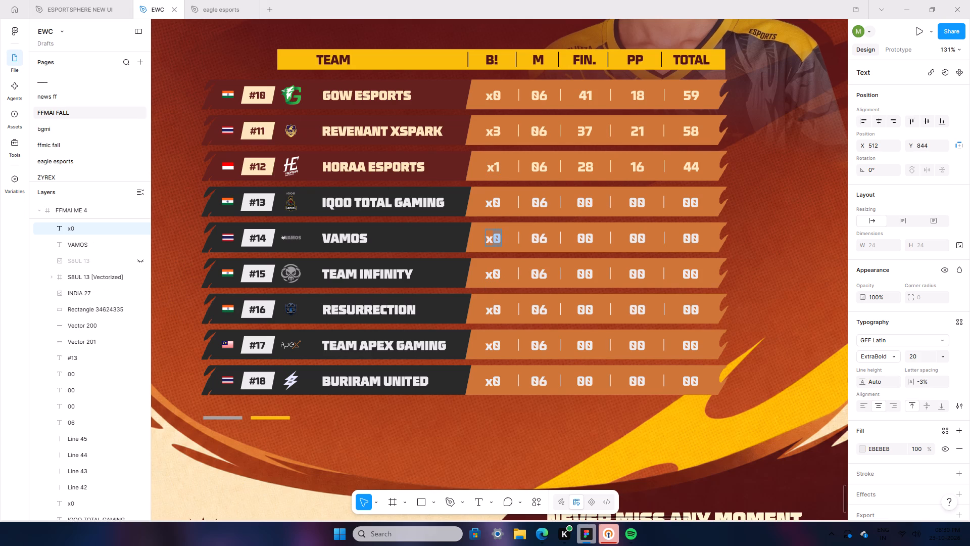
double_click(430, 410)
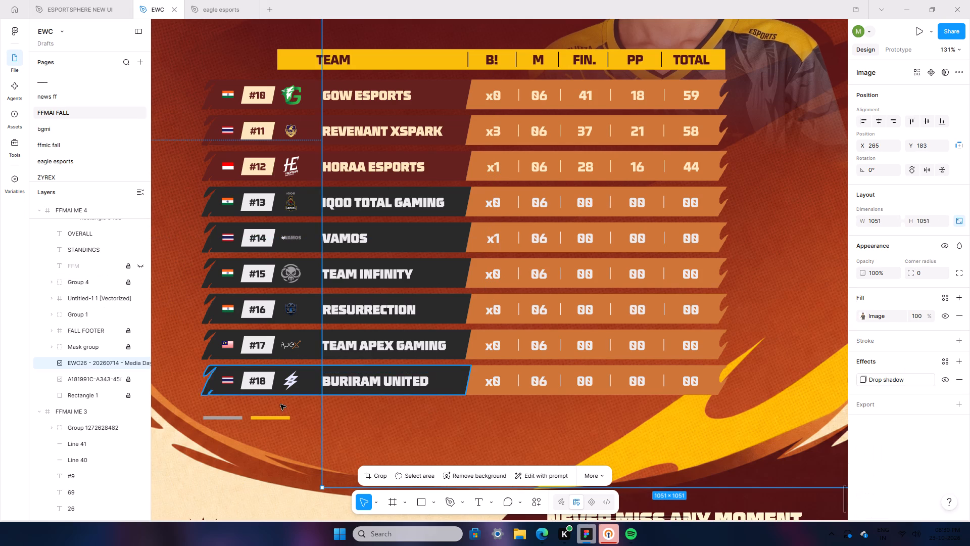
click(247, 444)
Rename the teams in rows #10, #11 and #12 of FFMAI ME 4 as TEAM APEX GAMING, BURIRAM UNITED and RRQ KAZU.
ctrl+scroll(250, 427, down, 3)
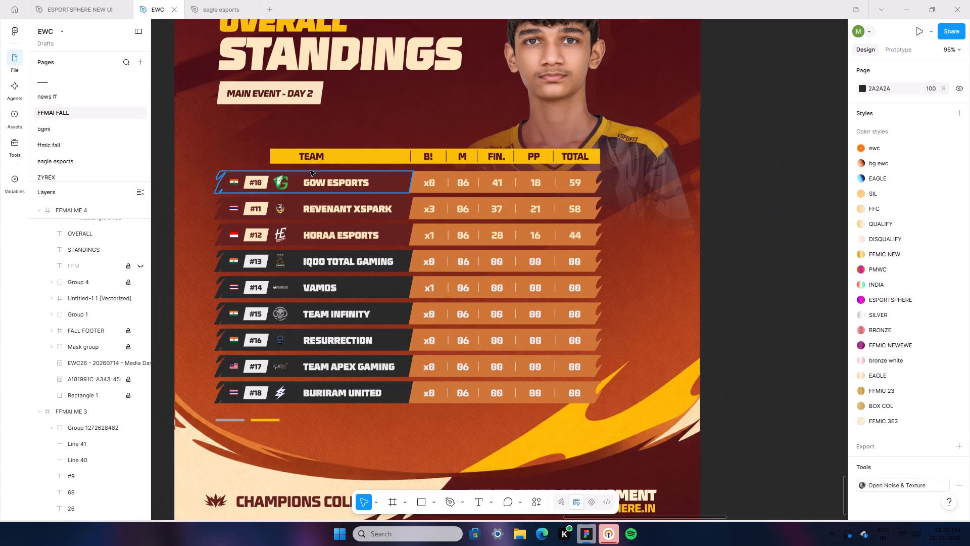
triple_click(324, 184)
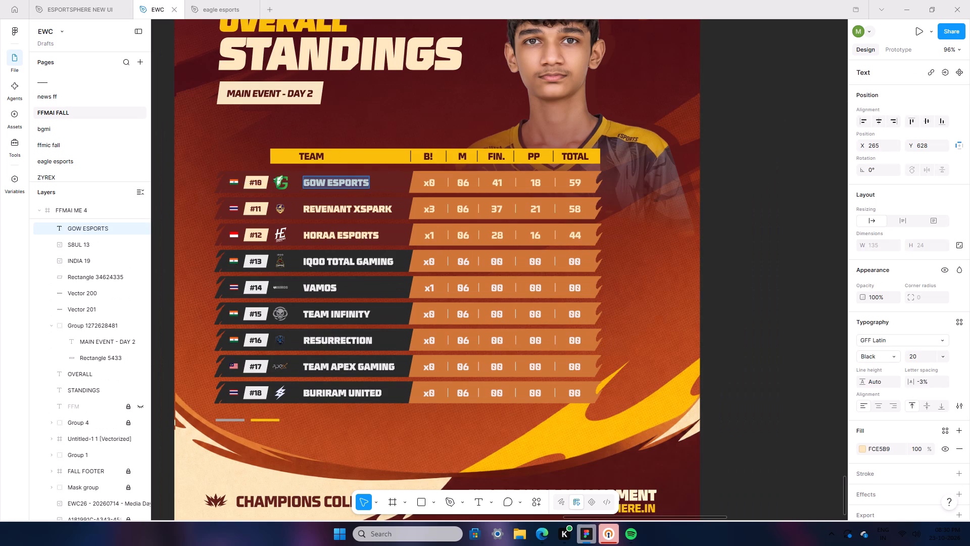
text(TEAM APEX GAMIN)
key(g)
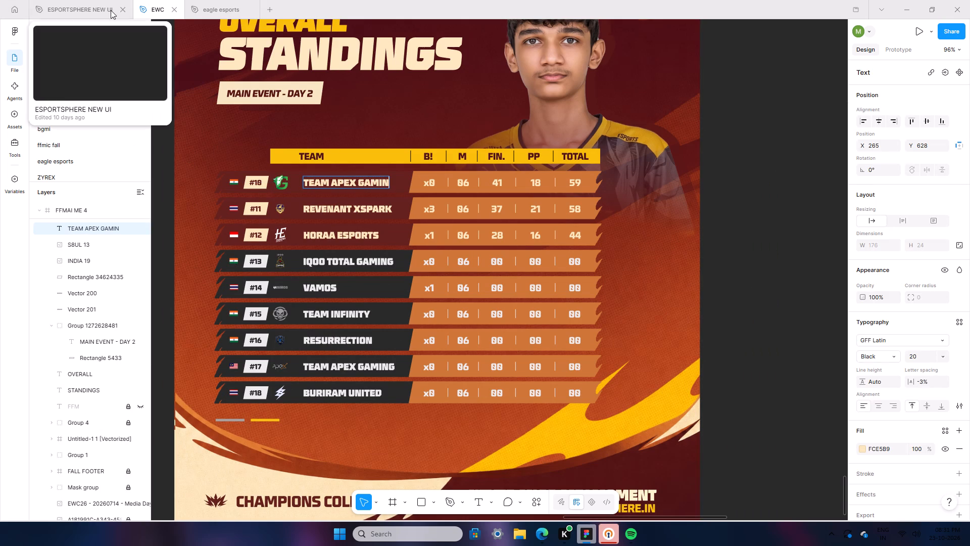
triple_click(321, 210)
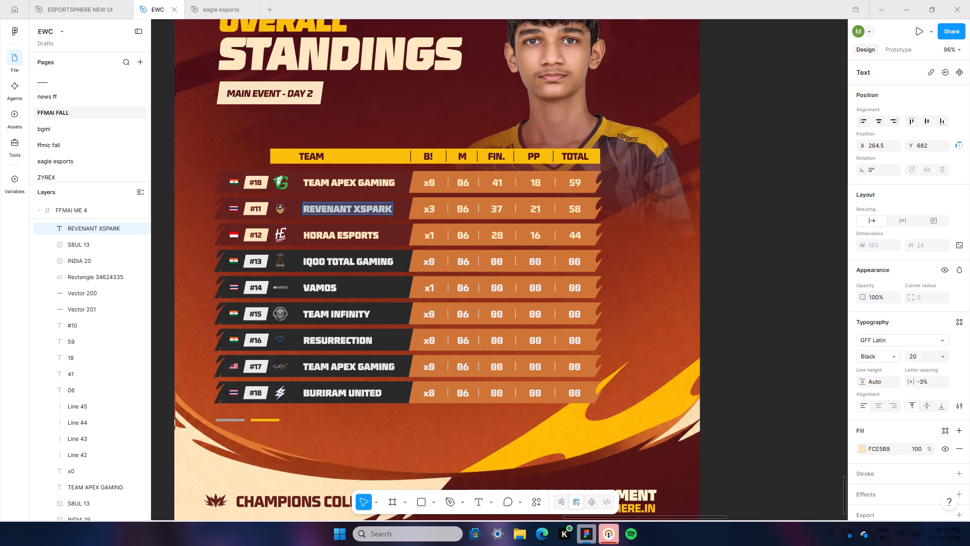
text(BURIRAM UNITED)
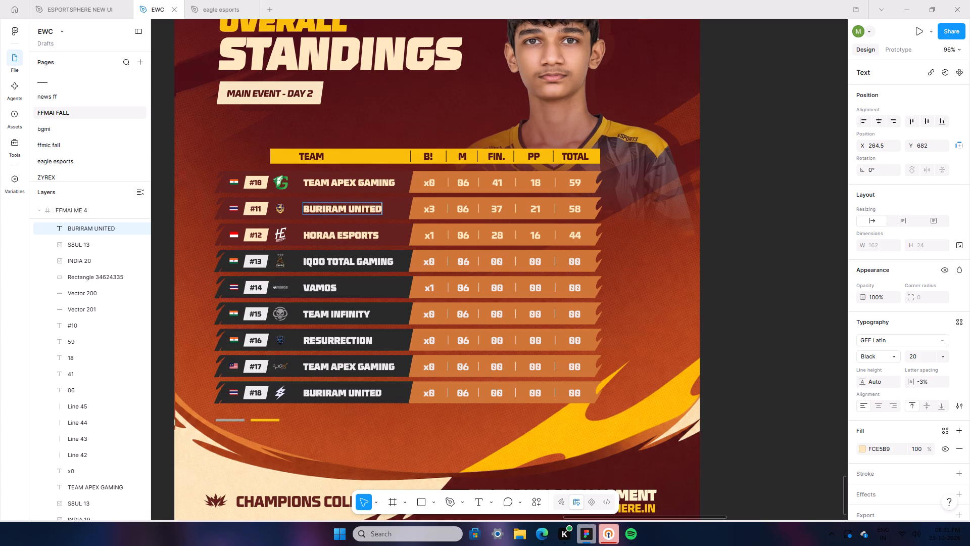
triple_click(348, 230)
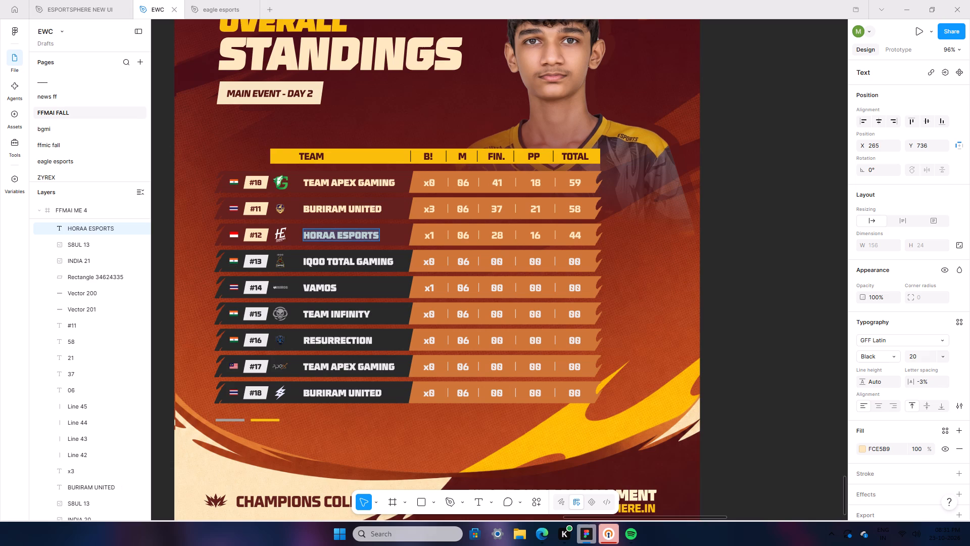
text(RRQ KAZU)
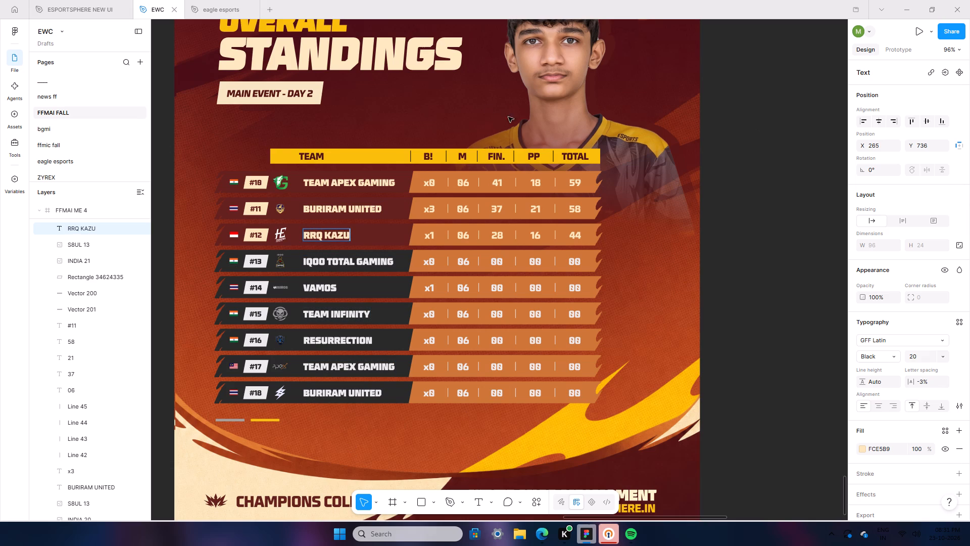
Rename the teams in rows #13, #14 and #15 as S8UL ESPORTS, ALL GAMERS GLOBAL and RESURRECTION.
triple_click(370, 257)
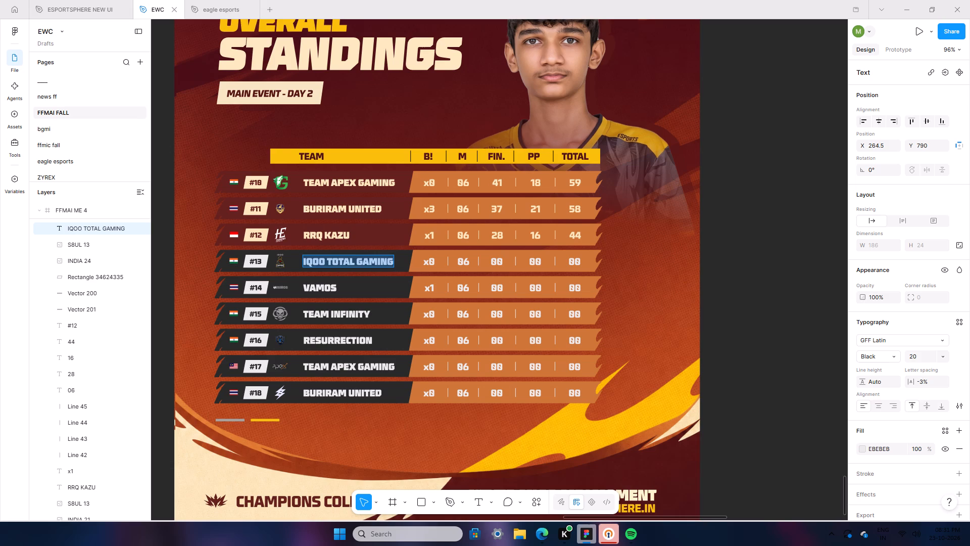
text(S8UL ESPORTS)
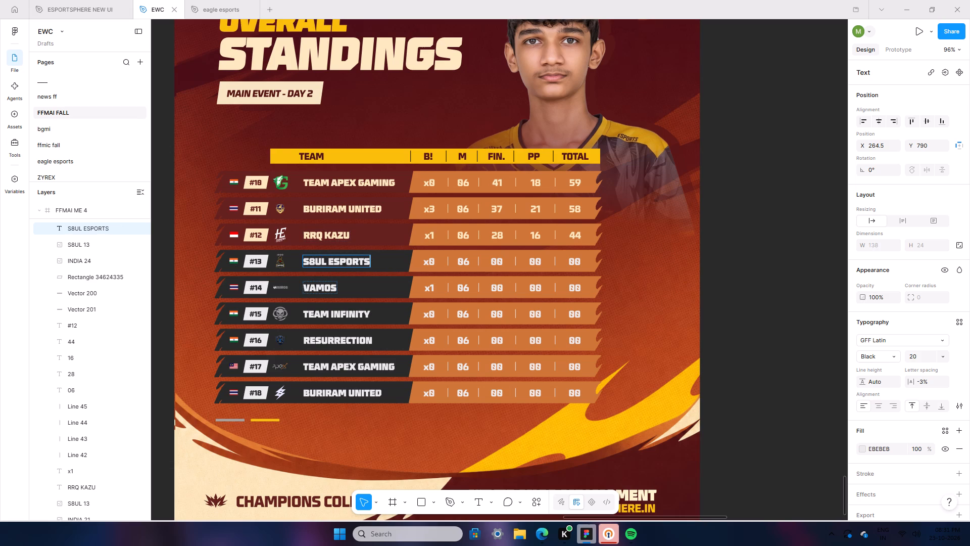
double_click(309, 292)
drag(309, 292, 309, 288)
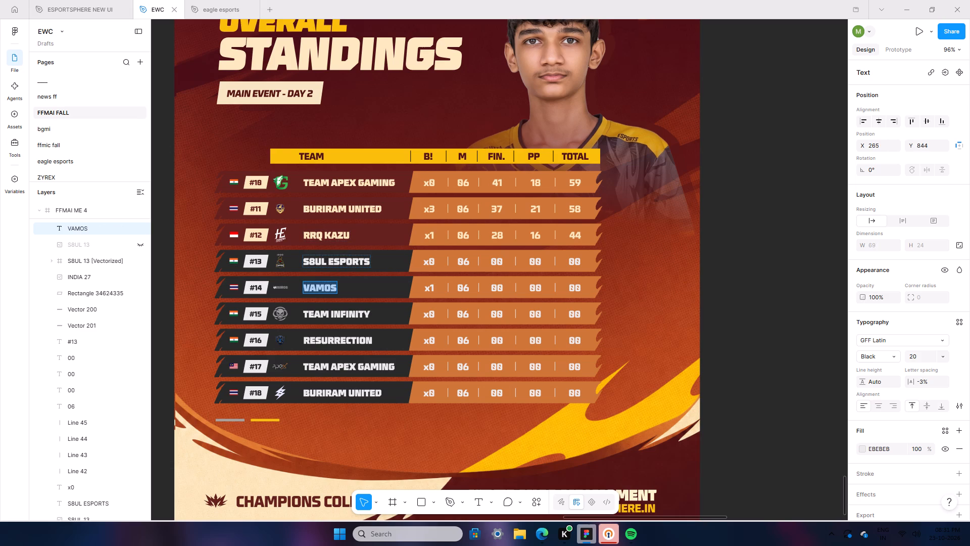
text(ALL GAMERS GLOBAL)
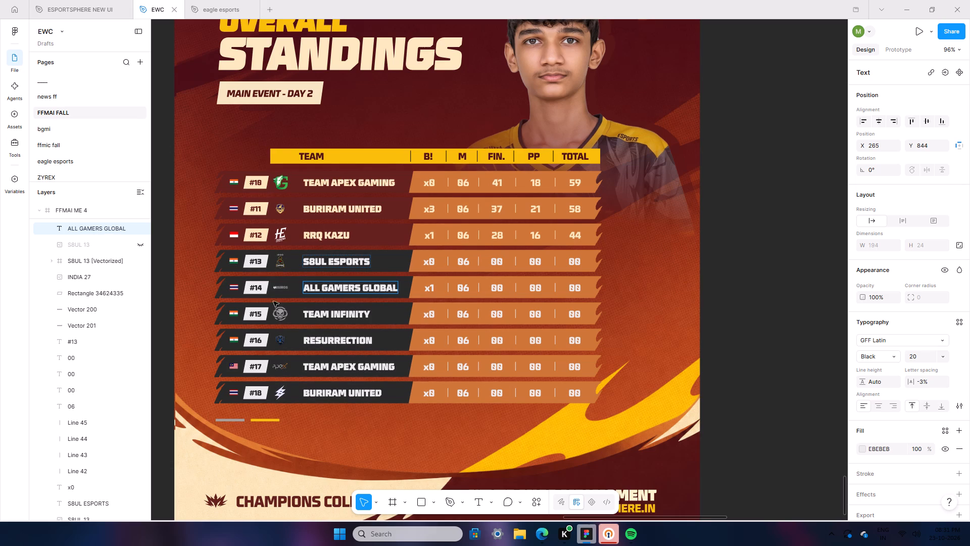
triple_click(316, 315)
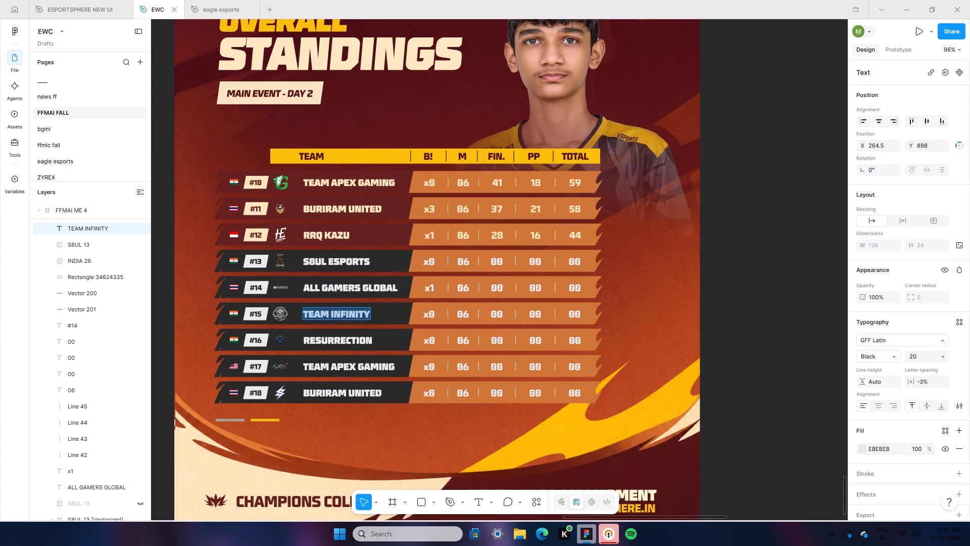
text(RESURRECTION)
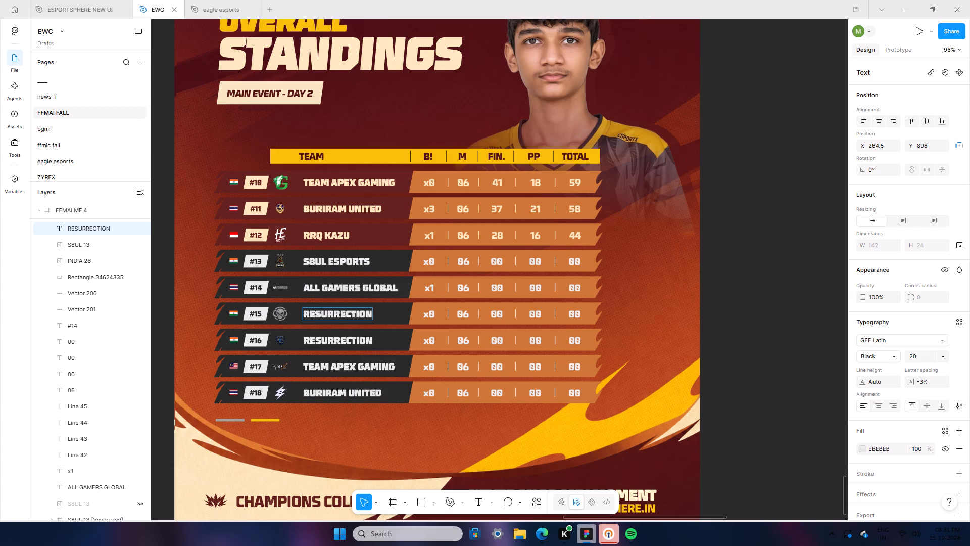
Rename the teams in rows #16, #17 and #18 as IQOO TOTAL GAMING, TEAM VAMOS and HORAA ESPORTS.
triple_click(350, 342)
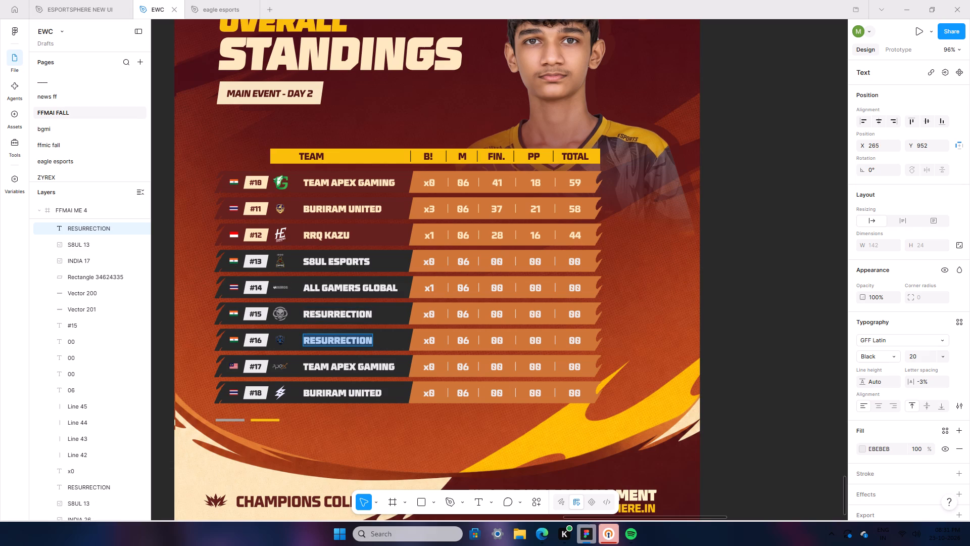
text(IQOO TOTAL GAMING)
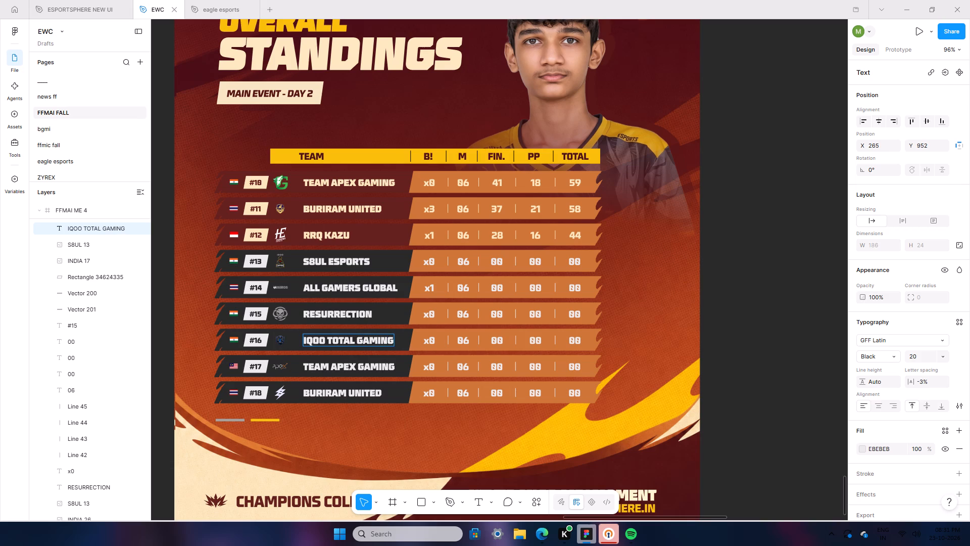
triple_click(369, 365)
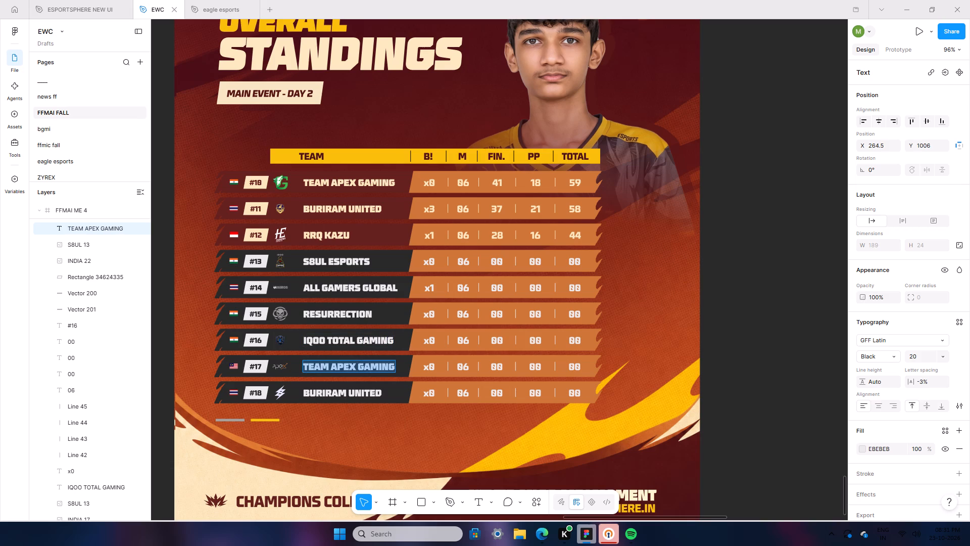
text(TEAM VAMO)
key(s)
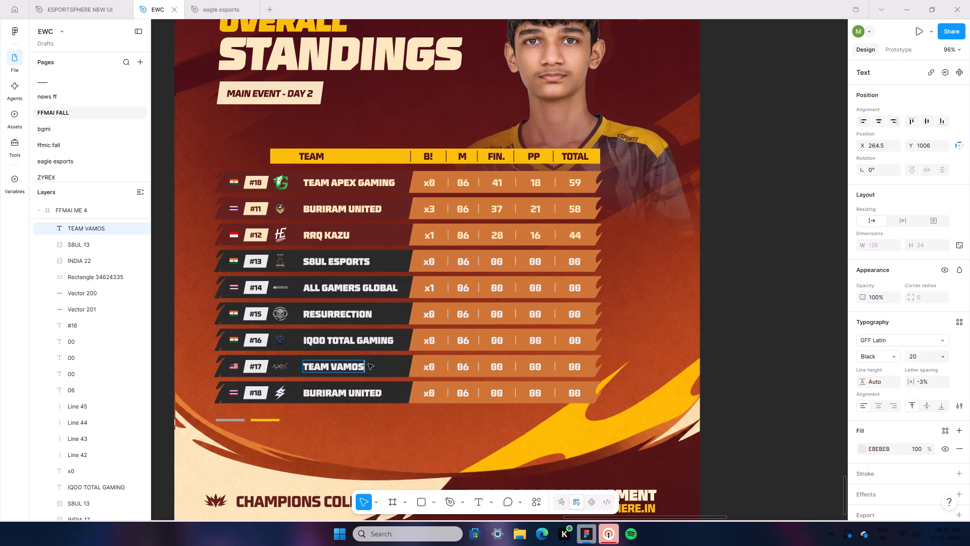
triple_click(364, 395)
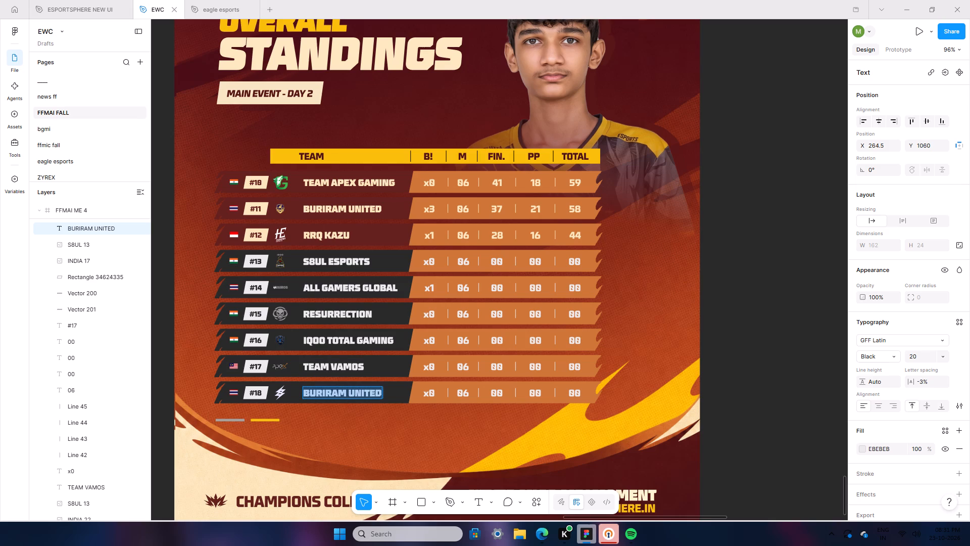
text(HORAA ESPORTS)
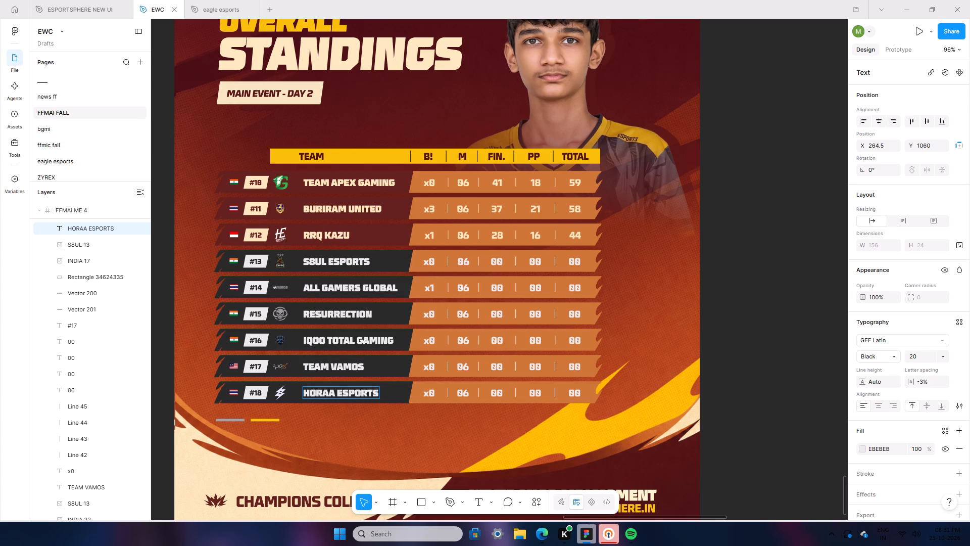
double_click(763, 226)
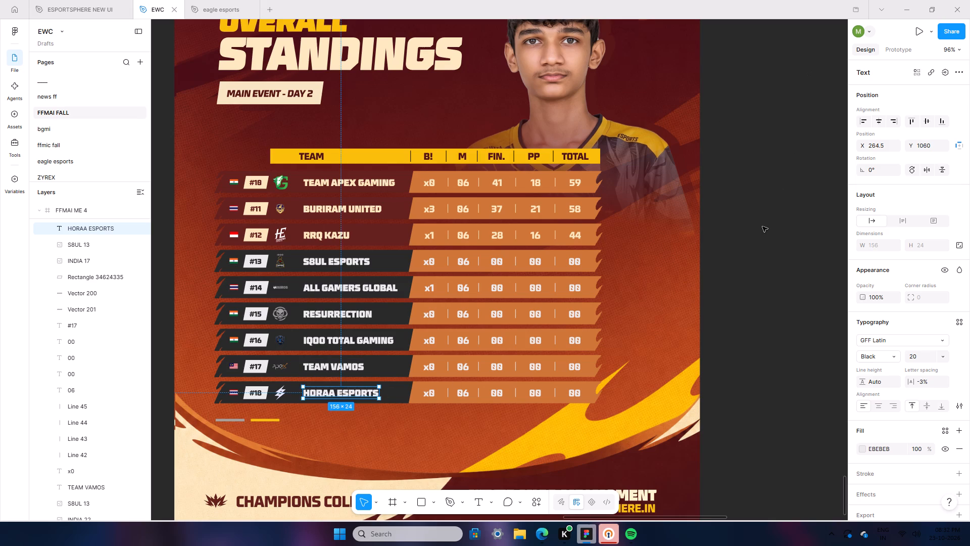
Replace the #1 BIGETRON BY VITALITY logo on the FFMAI ME 3 poster with a copy of the red logo from row #6.
drag(598, 518, 455, 526)
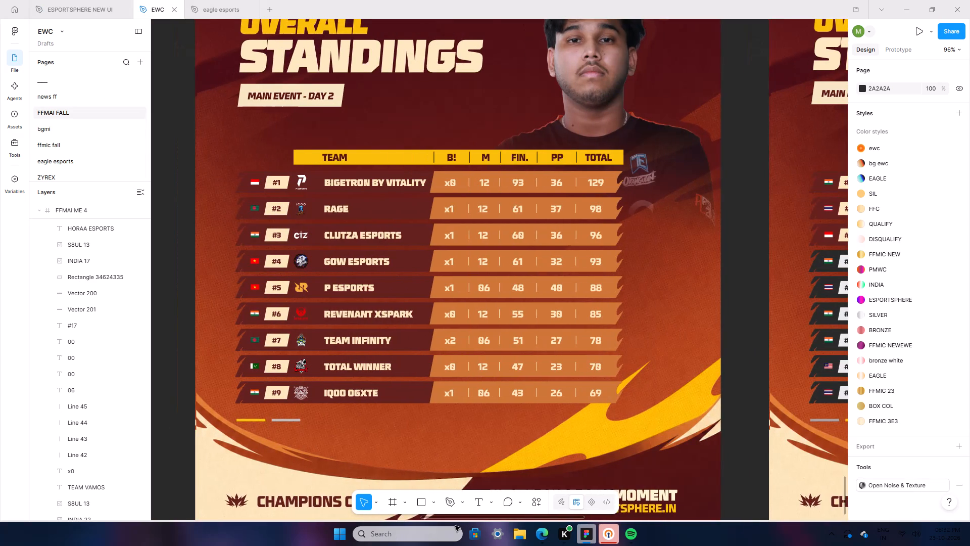
drag(455, 526, 456, 527)
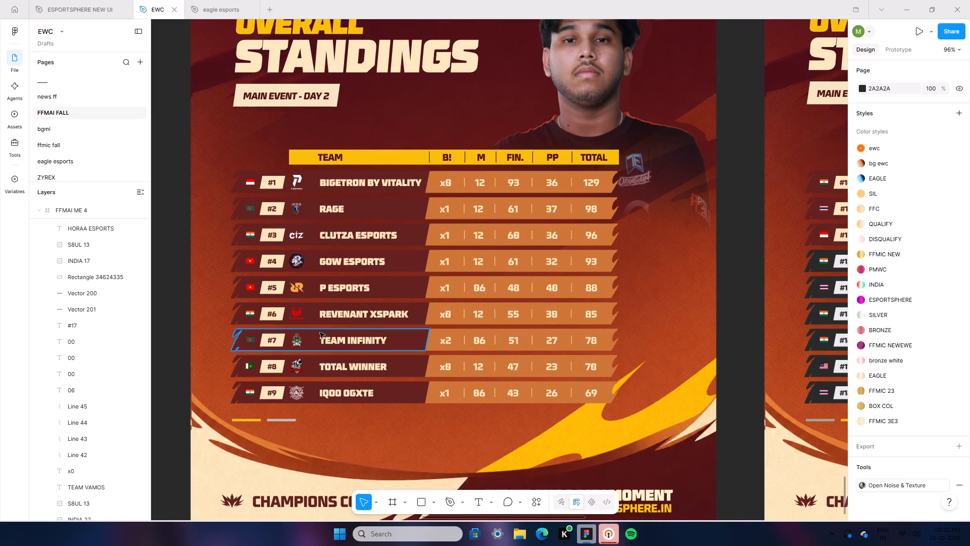
right_click(299, 313)
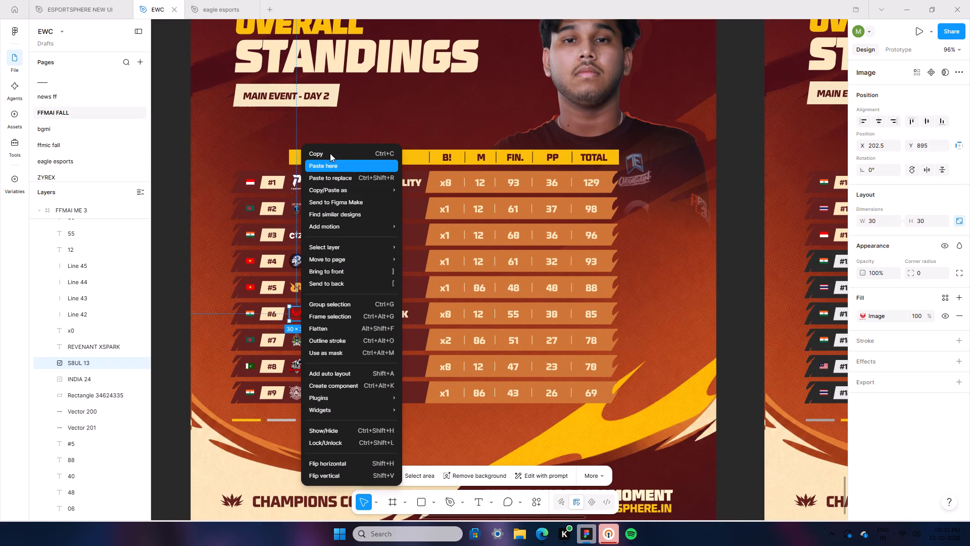
click(329, 153)
click(299, 180)
right_click(299, 179)
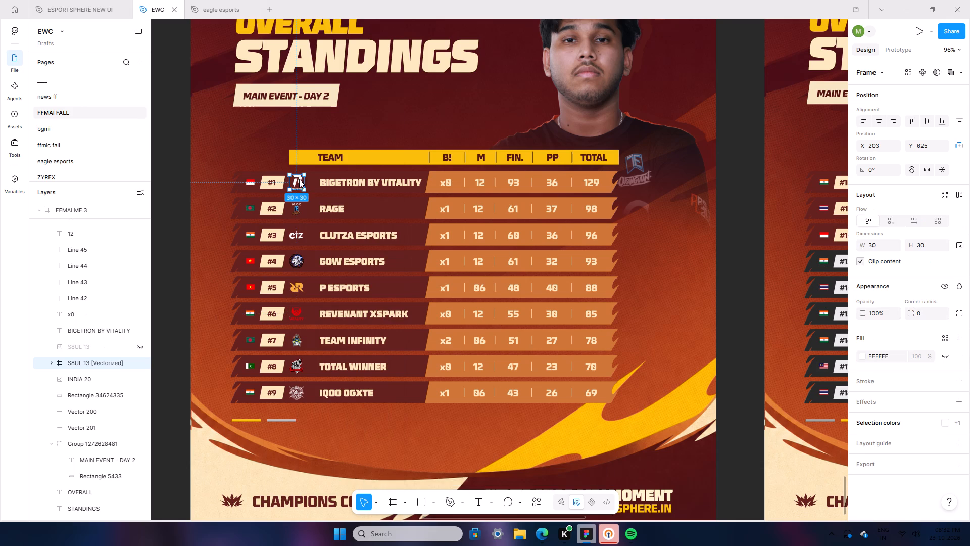
click(327, 137)
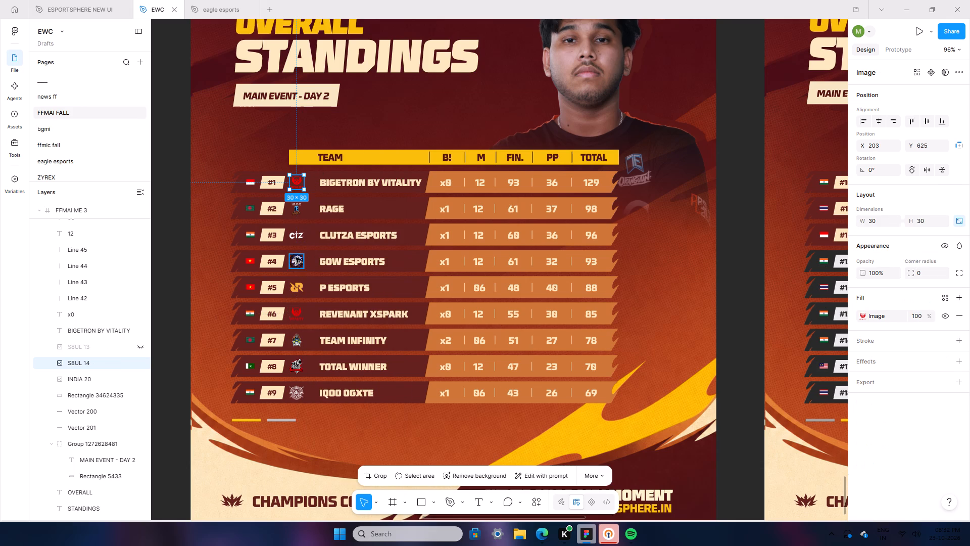
Replace the #9 IQOO OGXTE logo on the FFMAI ME 3 poster with a copy of the logo from row #2.
click(295, 212)
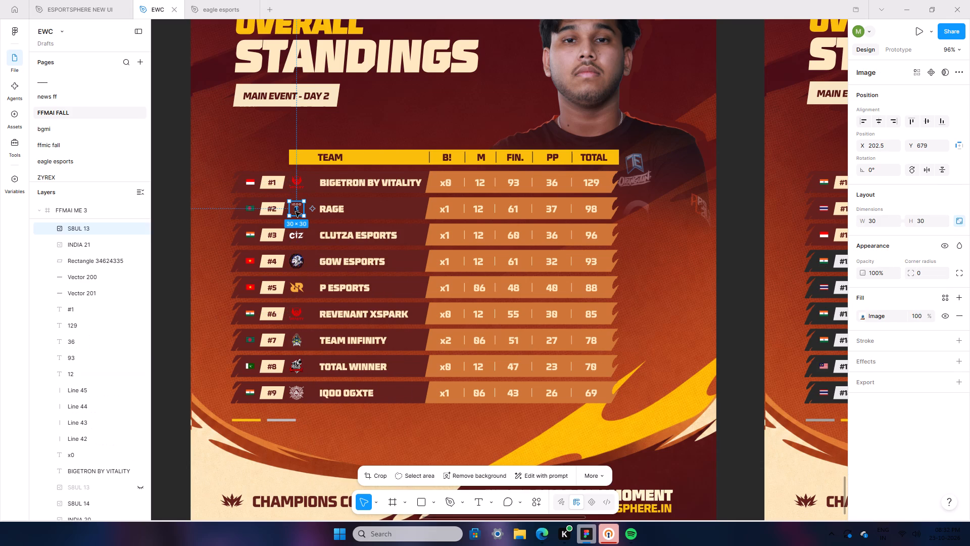
right_click(296, 212)
click(322, 156)
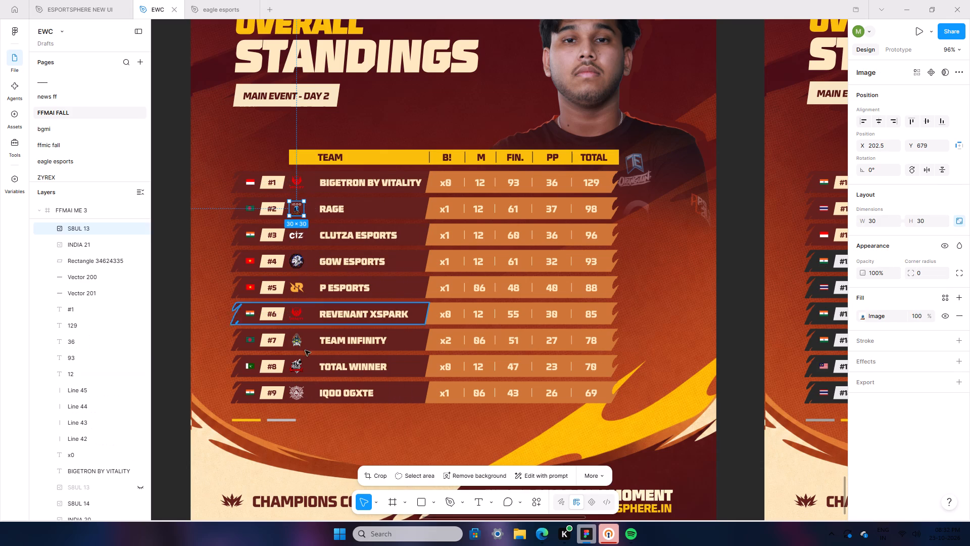
click(299, 384)
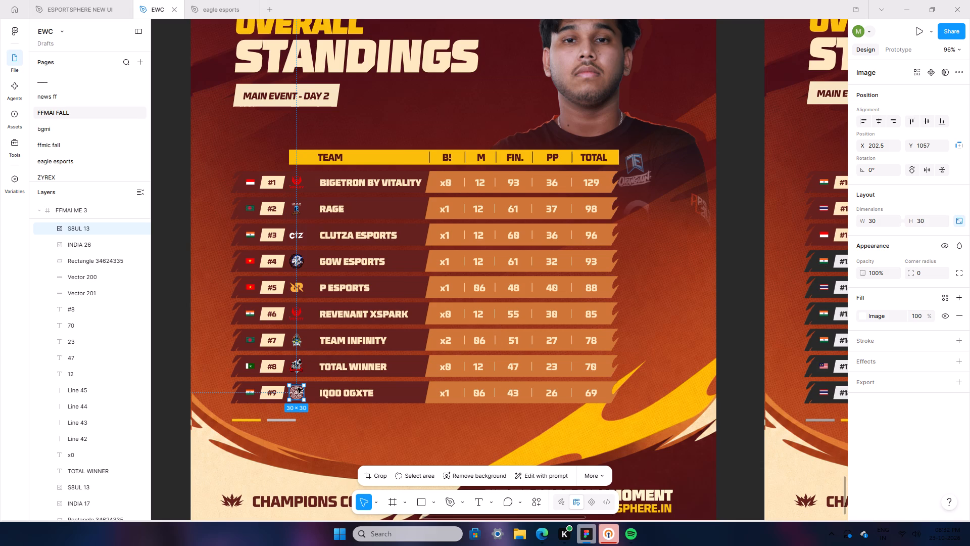
right_click(298, 388)
click(334, 180)
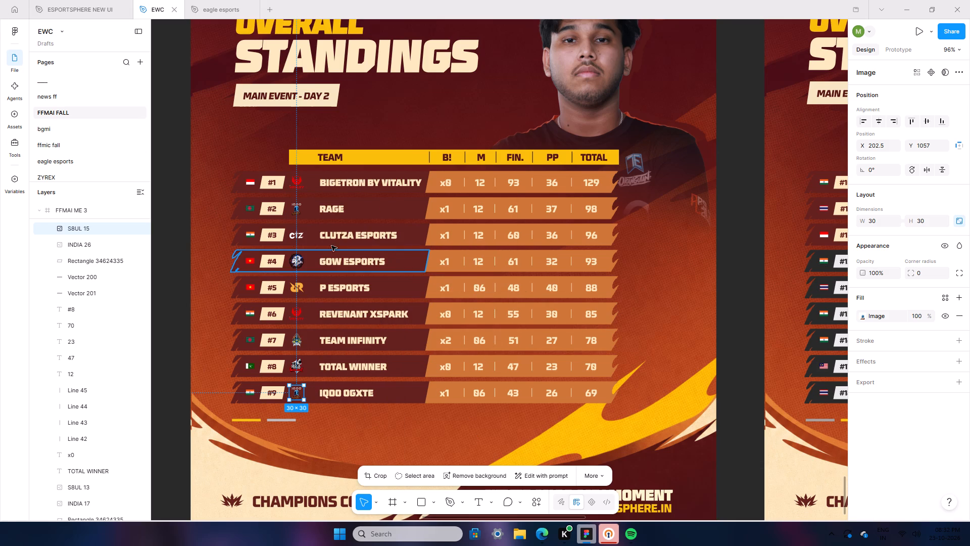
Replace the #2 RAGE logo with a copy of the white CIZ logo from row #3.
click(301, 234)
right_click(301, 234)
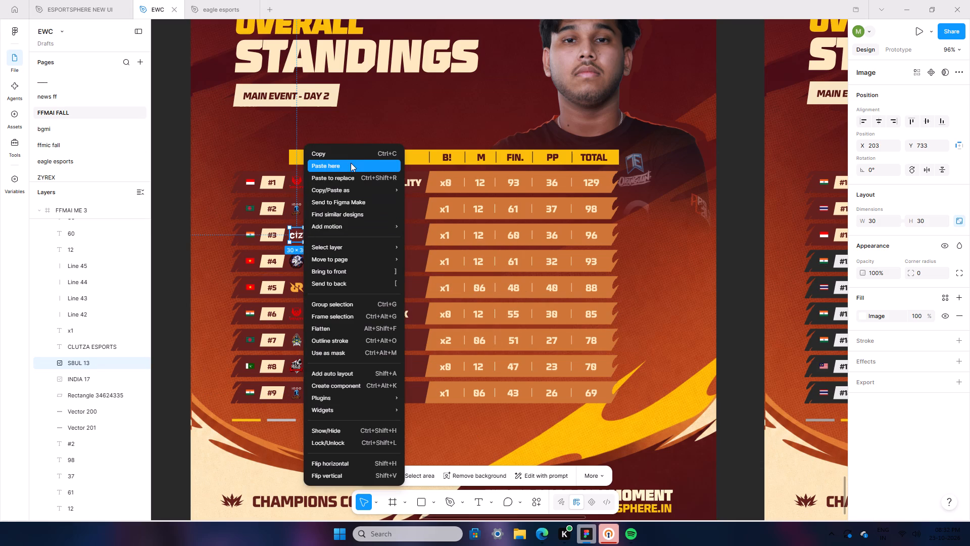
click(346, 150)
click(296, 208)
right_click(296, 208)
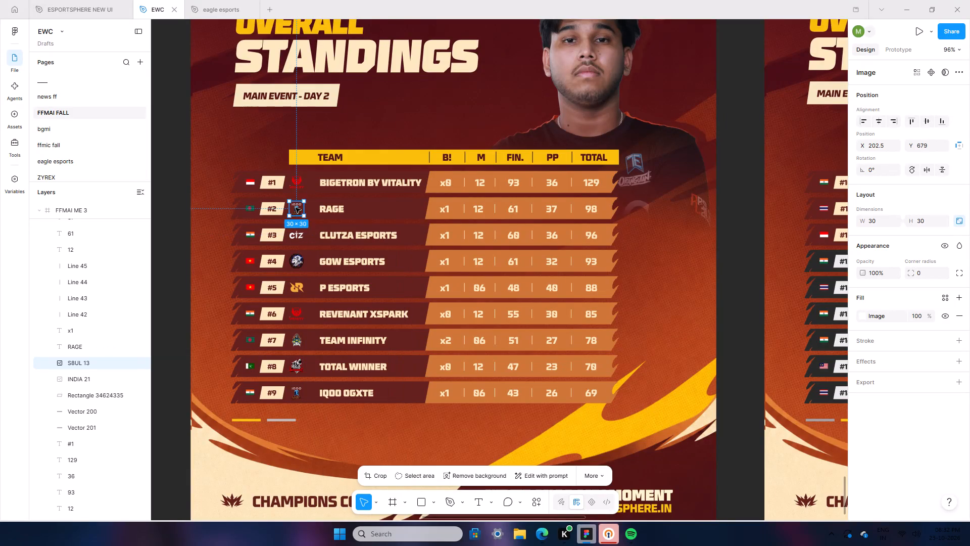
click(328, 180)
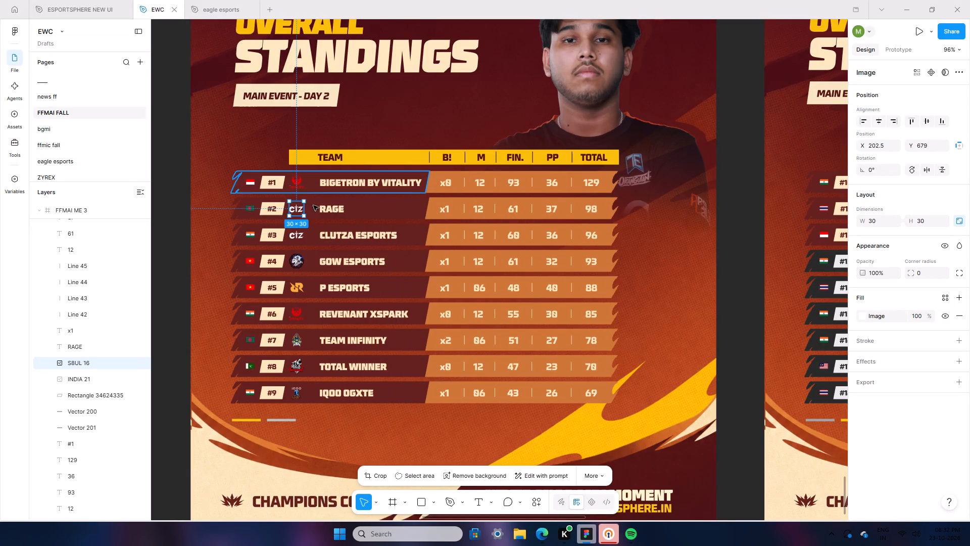
Replace the #2 RAGE logo with a copy of the round logo from row #4 GOW ESPORTS.
click(294, 261)
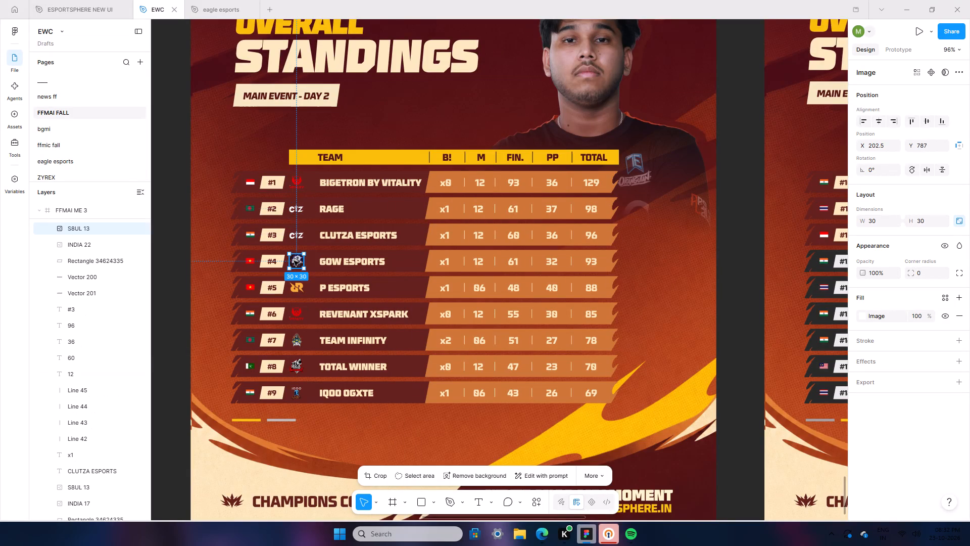
right_click(294, 261)
click(349, 149)
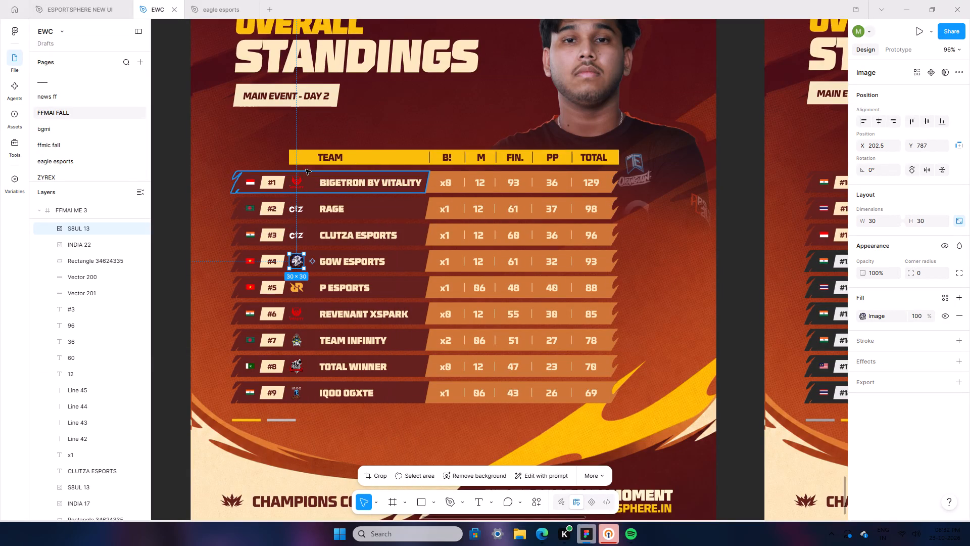
click(297, 208)
right_click(295, 209)
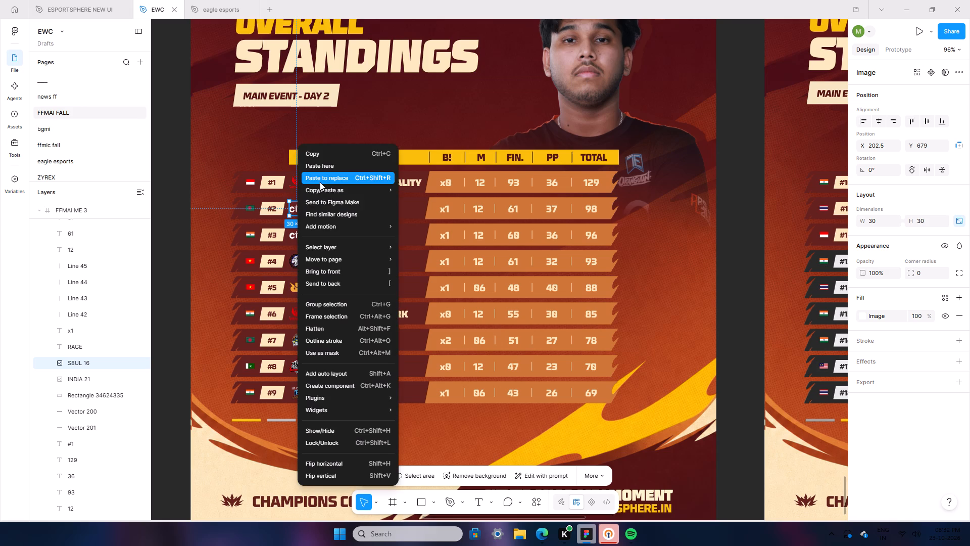
click(320, 182)
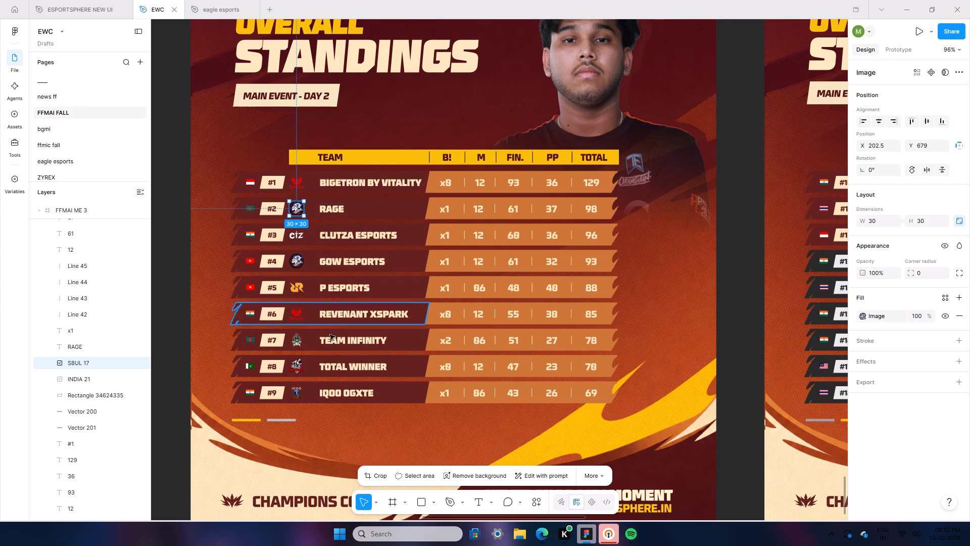
Replace the #4 GOW ESPORTS logo on FFMAI ME 3 with a copy of the GOW ESPORTS logo from the FFMAI ME 2 poster.
scroll(439, 216, down, 7)
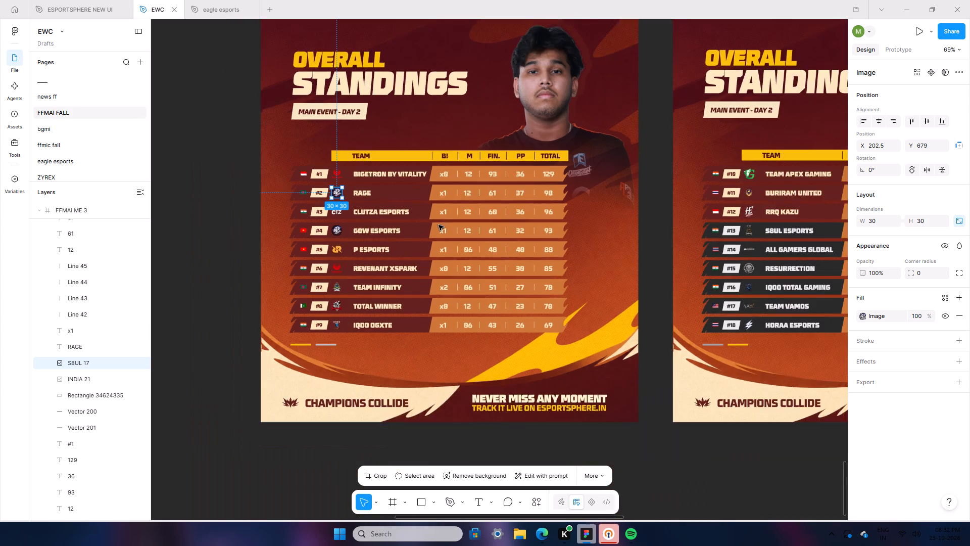
ctrl+scroll(441, 236, down, 6)
ctrl+scroll(596, 329, down, 3)
scroll(659, 239, up, 6)
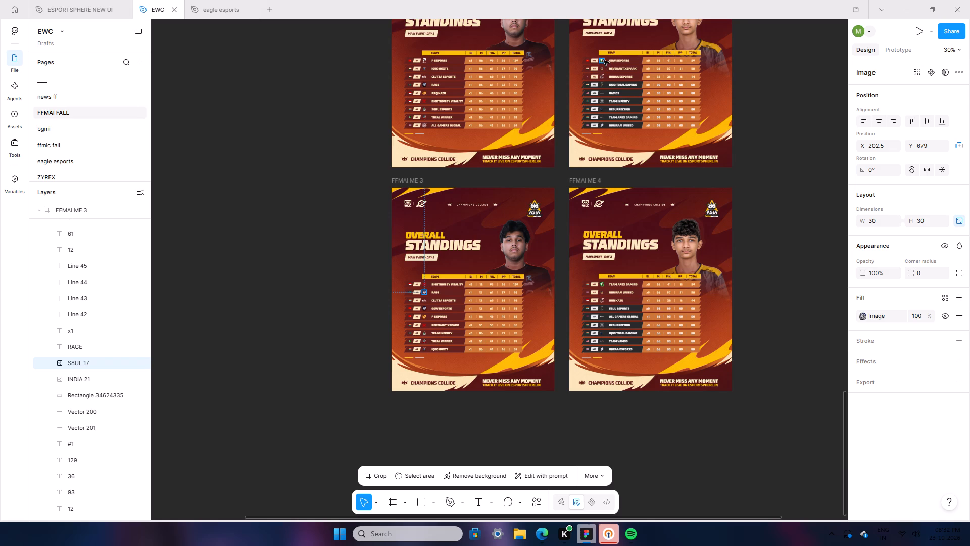
click(604, 60)
right_click(604, 60)
click(615, 66)
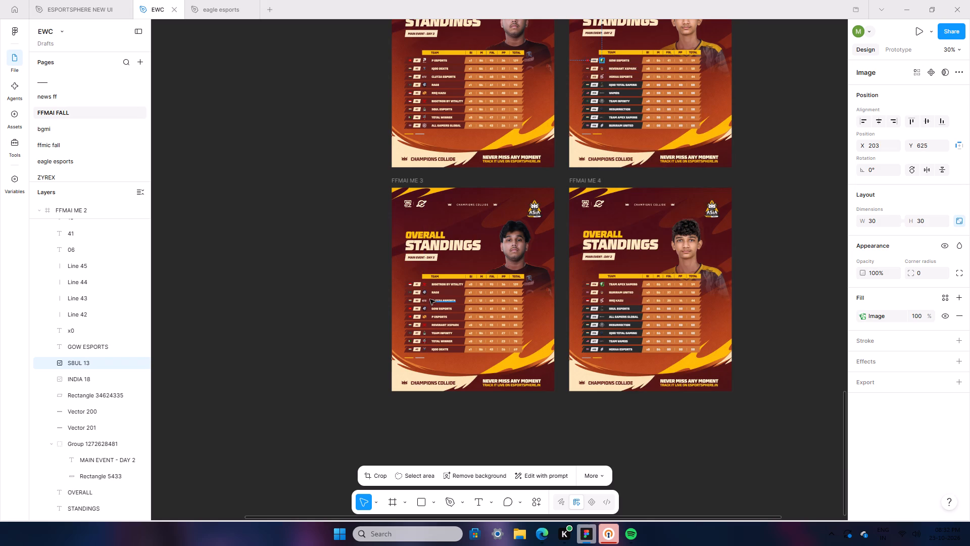
click(423, 308)
right_click(423, 308)
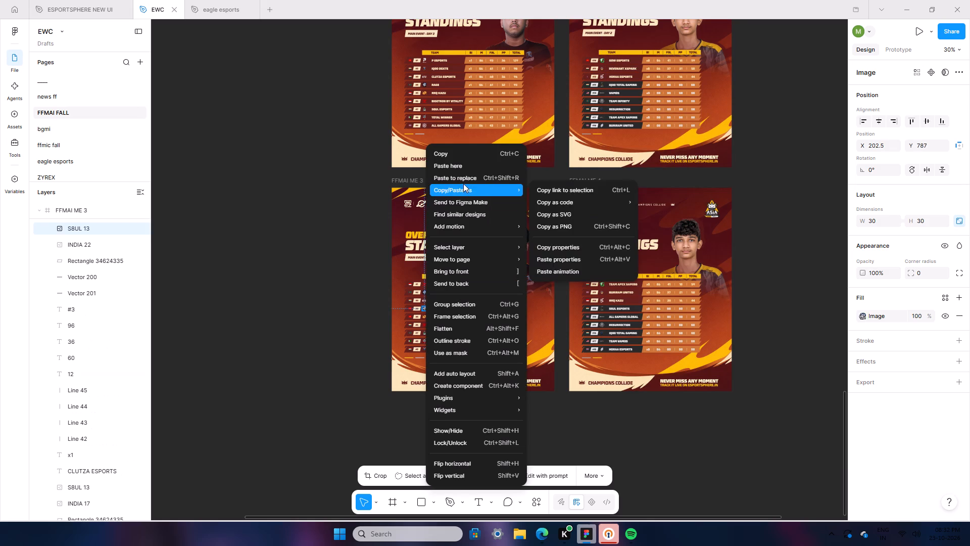
click(463, 183)
click(308, 279)
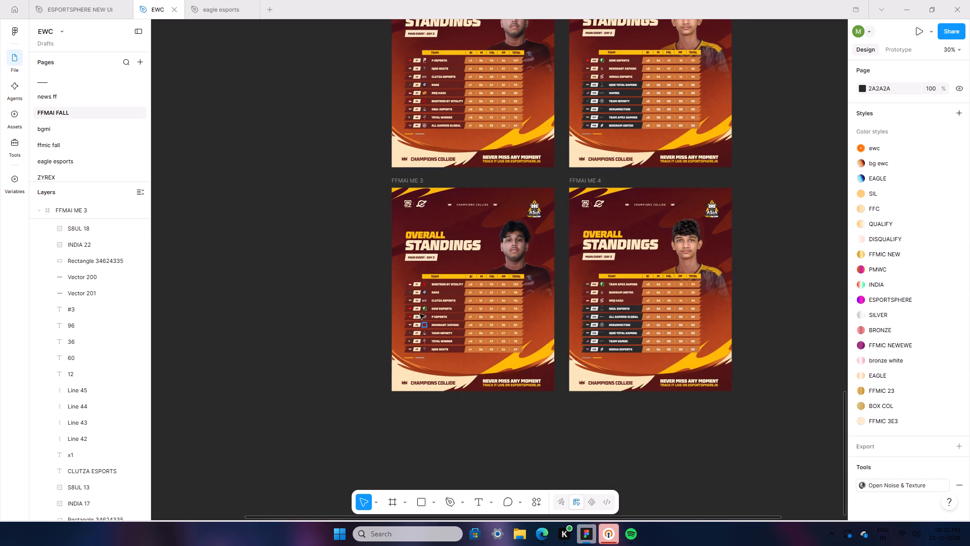
Replace the #5 P ESPORTS logo on FFMAI ME 3 with a copy of the P ESPORTS logo from the FFMAI ME 1 poster.
click(425, 60)
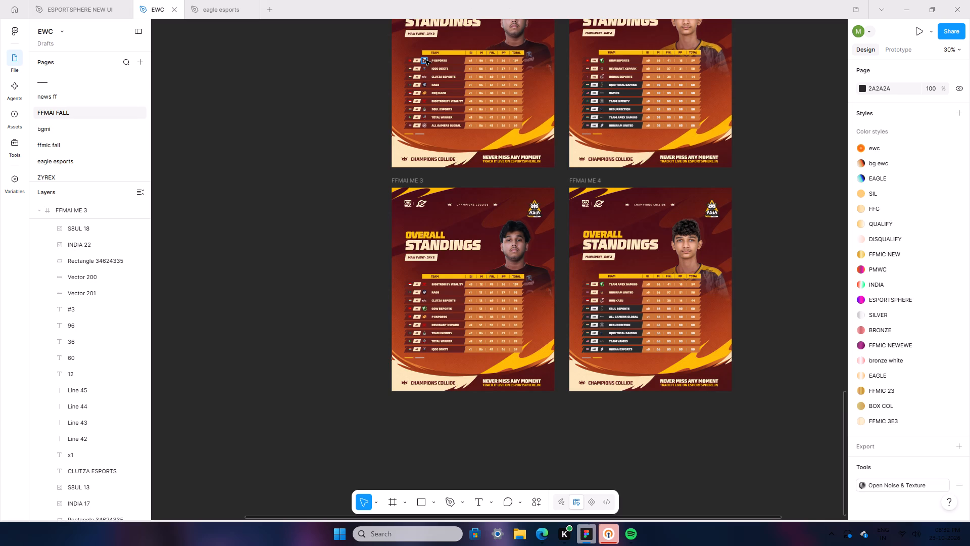
right_click(425, 60)
click(441, 68)
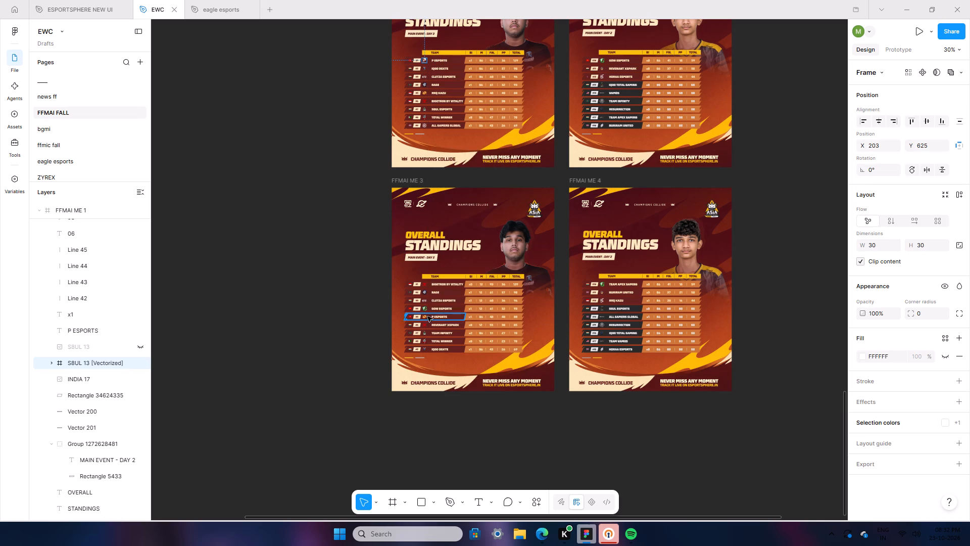
click(423, 315)
right_click(423, 315)
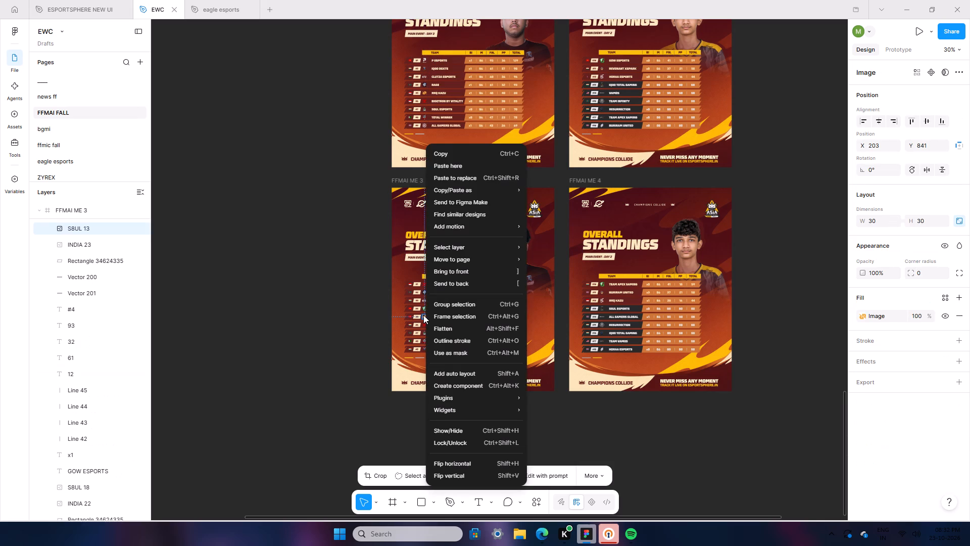
click(455, 181)
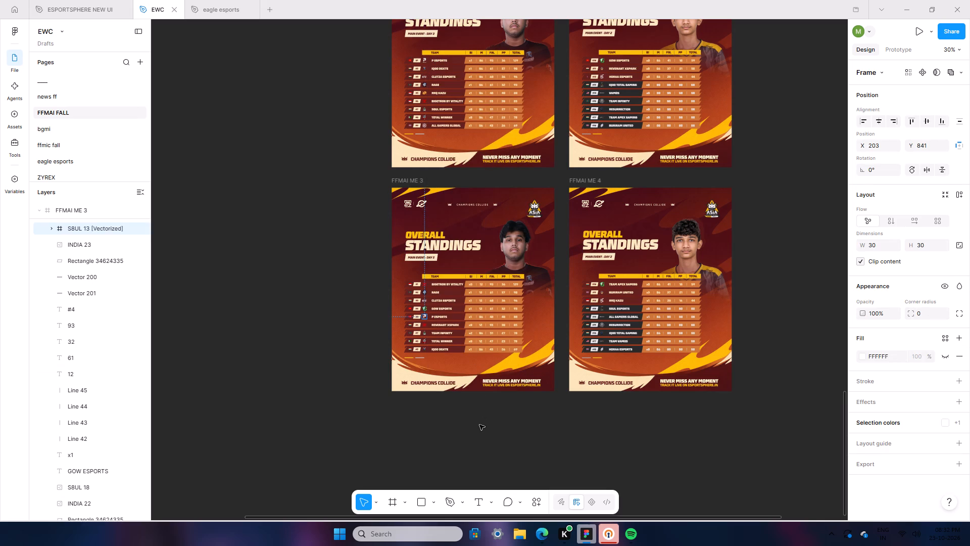
click(479, 425)
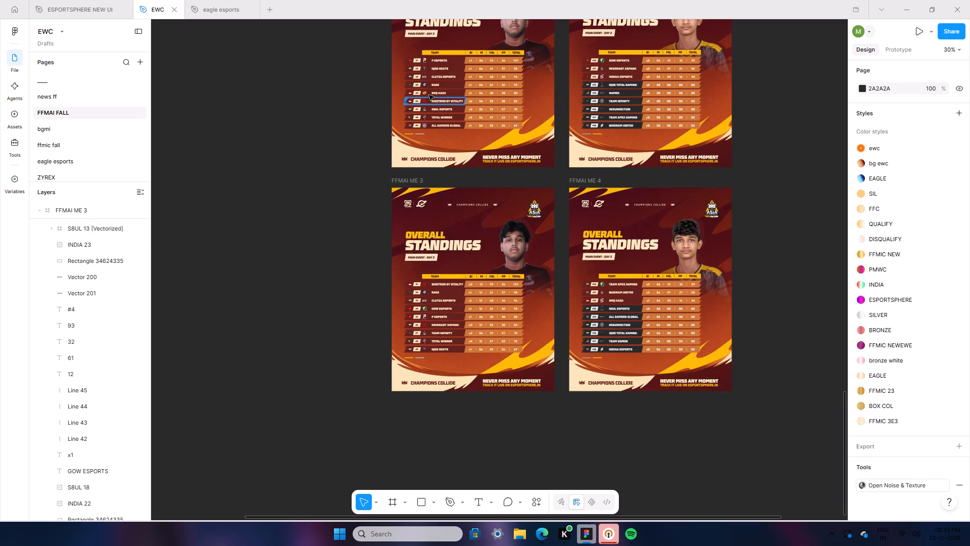
Replace the #6 REVENANT XSPARK logo on FFMAI ME 3 with a copy of that team's logo from the FFMAI ME 2 poster.
click(602, 69)
right_click(602, 68)
click(618, 77)
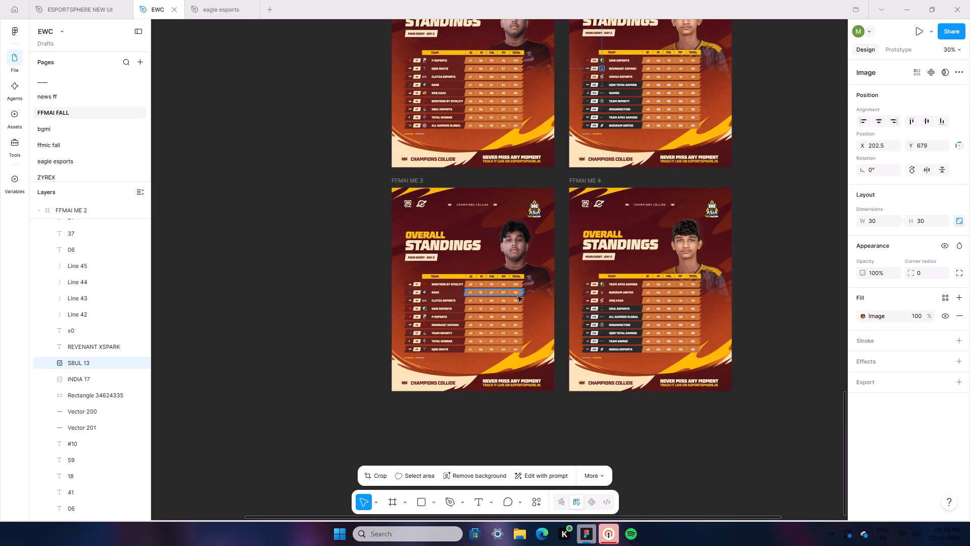
click(426, 324)
right_click(426, 324)
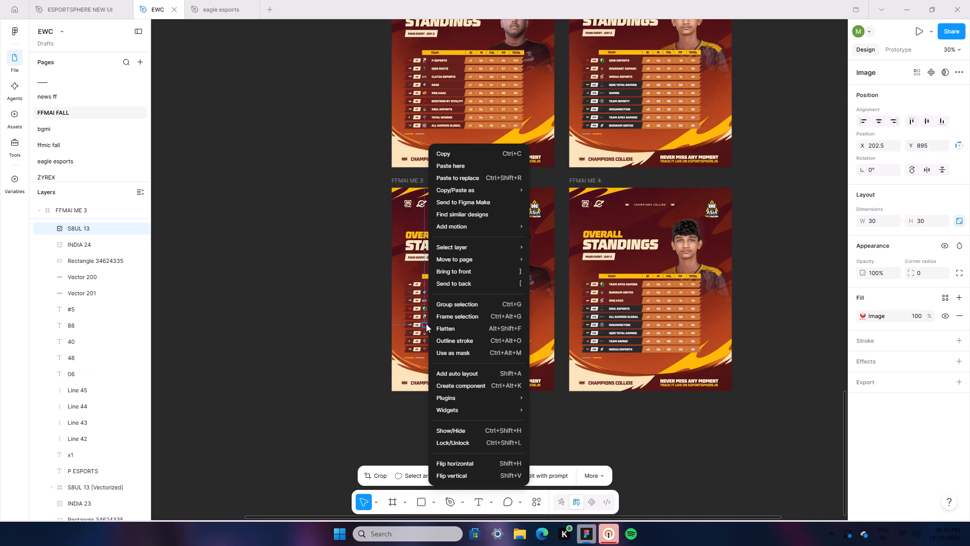
click(460, 176)
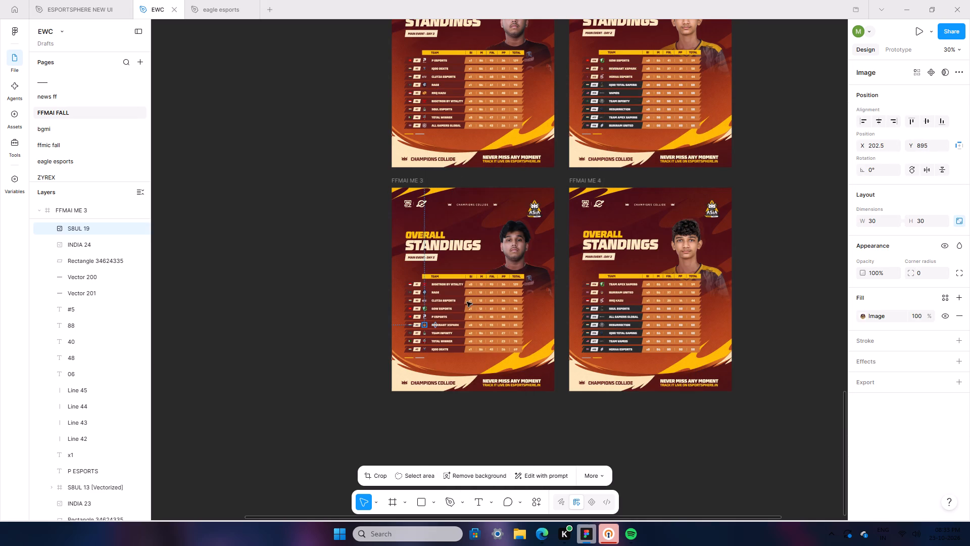
double_click(463, 413)
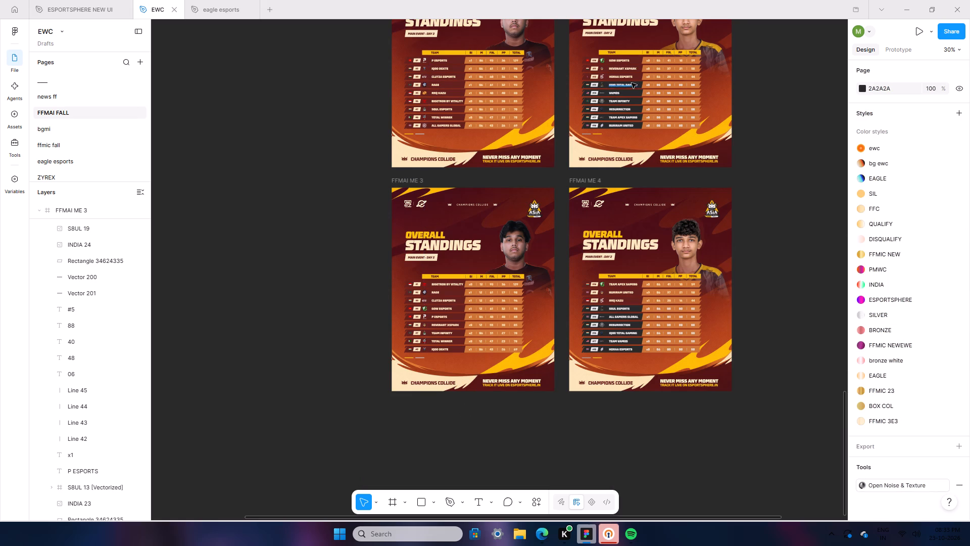
Replace the #7 TEAM INFINITY logo on FFMAI ME 3 with a copy of that team's logo from the FFMAI ME 2 poster.
click(602, 100)
right_click(602, 100)
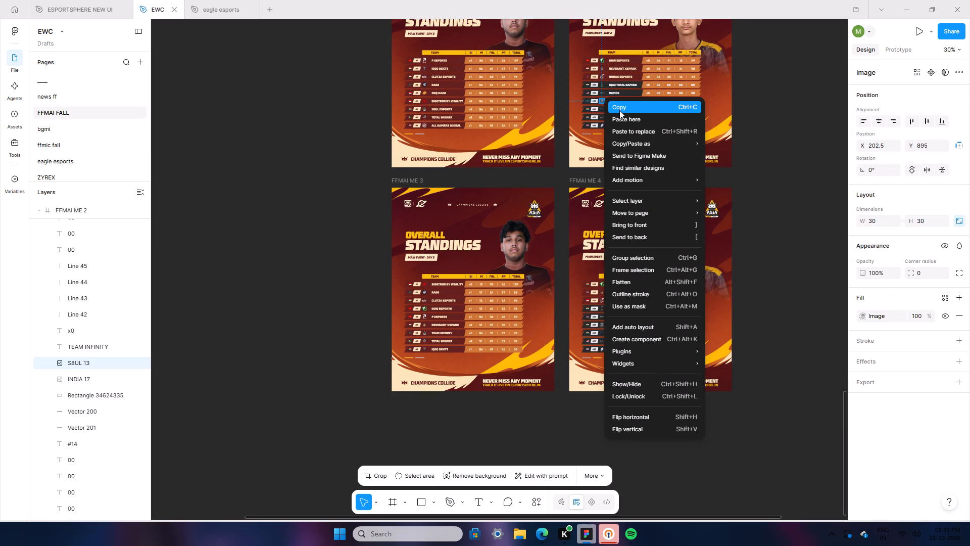
click(619, 110)
click(426, 333)
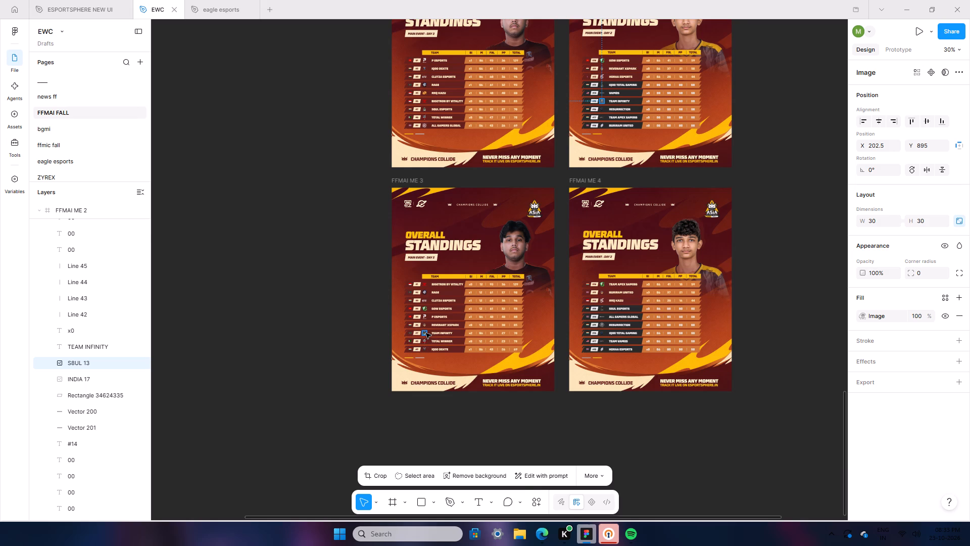
right_click(426, 333)
click(453, 183)
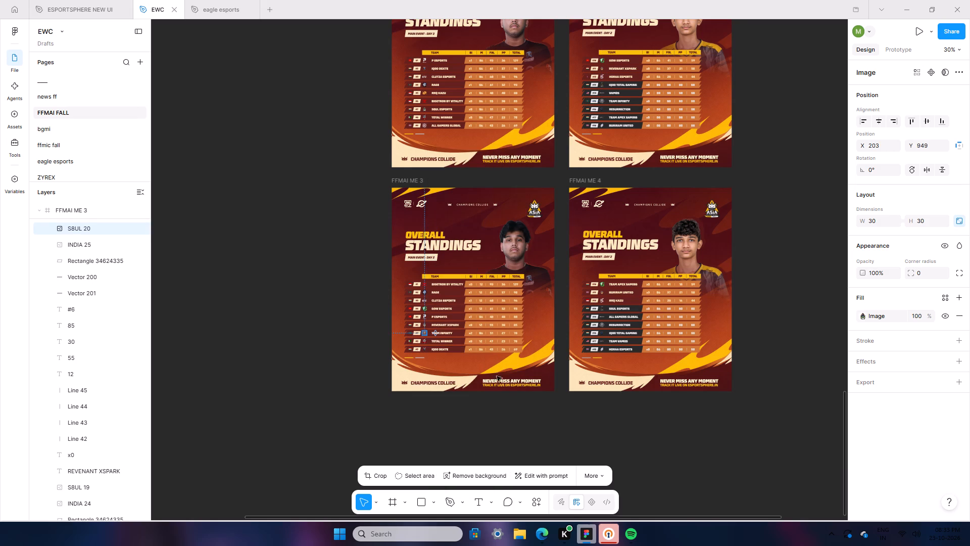
double_click(475, 402)
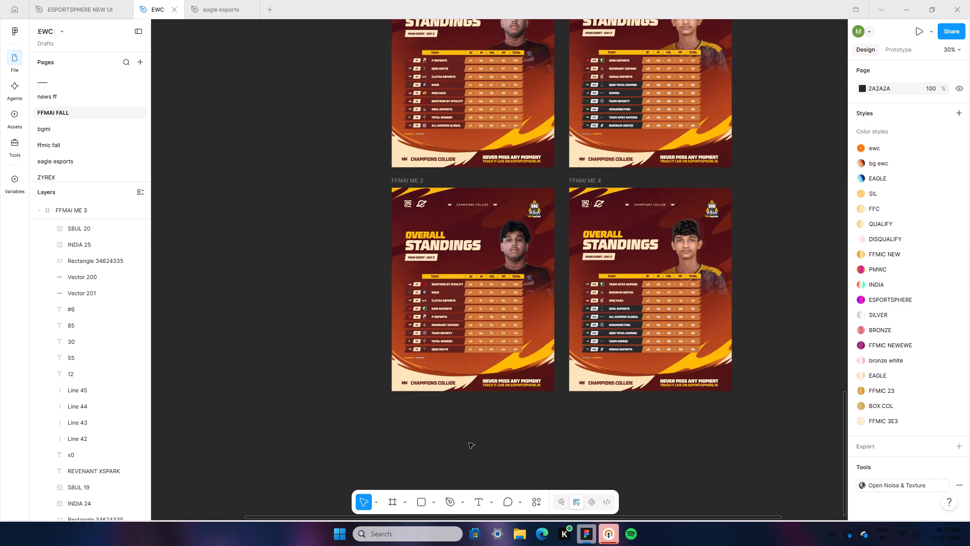
Set the FIN. values on FFMAI ME 3 to 111 for #1 BIGETRON BY VITALITY and 100 for #2 RAGE.
ctrl+scroll(430, 418, up, 6)
ctrl+scroll(486, 376, up, 6)
ctrl+scroll(614, 391, up, 4)
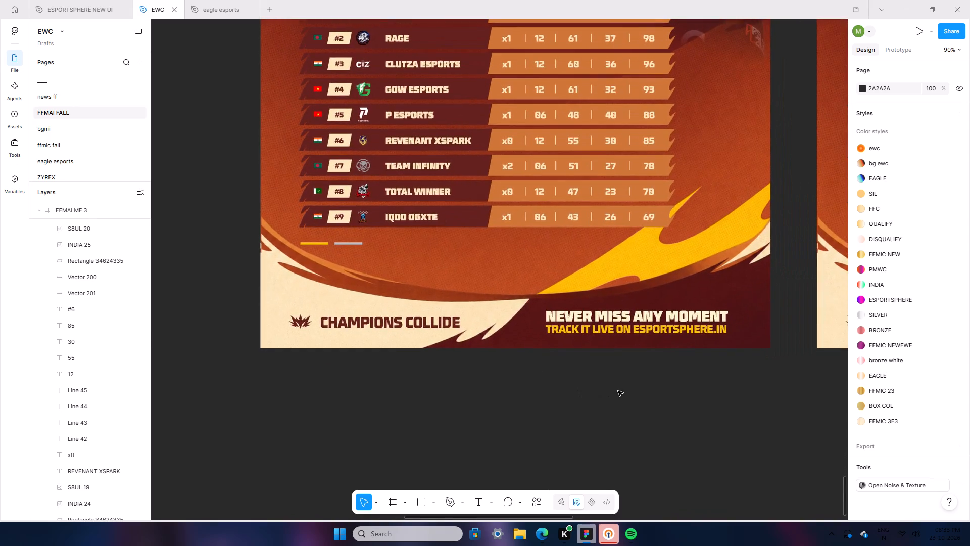
ctrl+scroll(609, 398, up, 12)
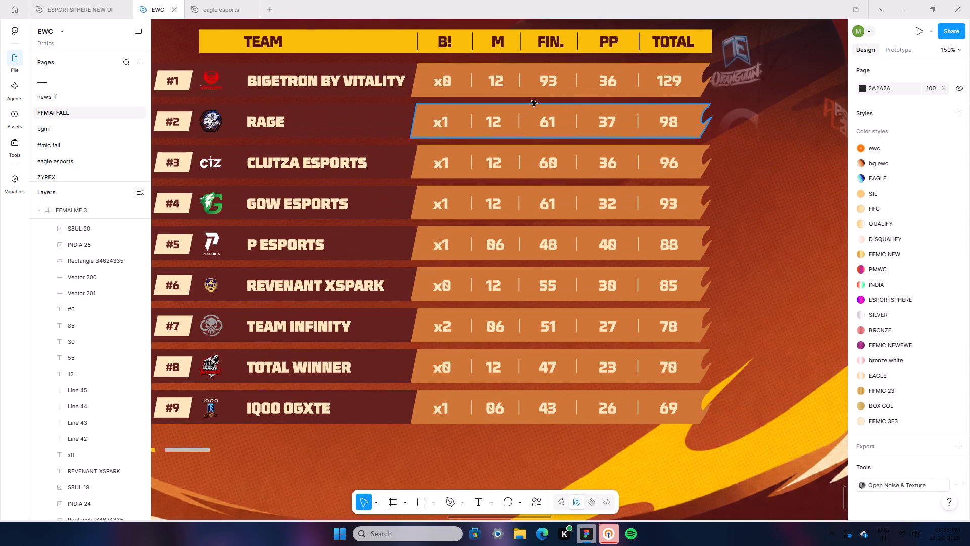
triple_click(552, 81)
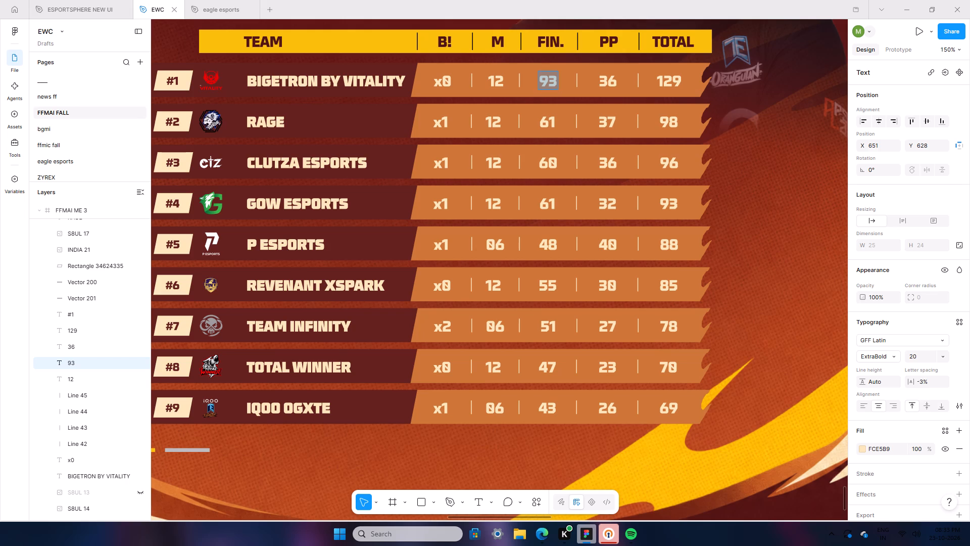
text(111)
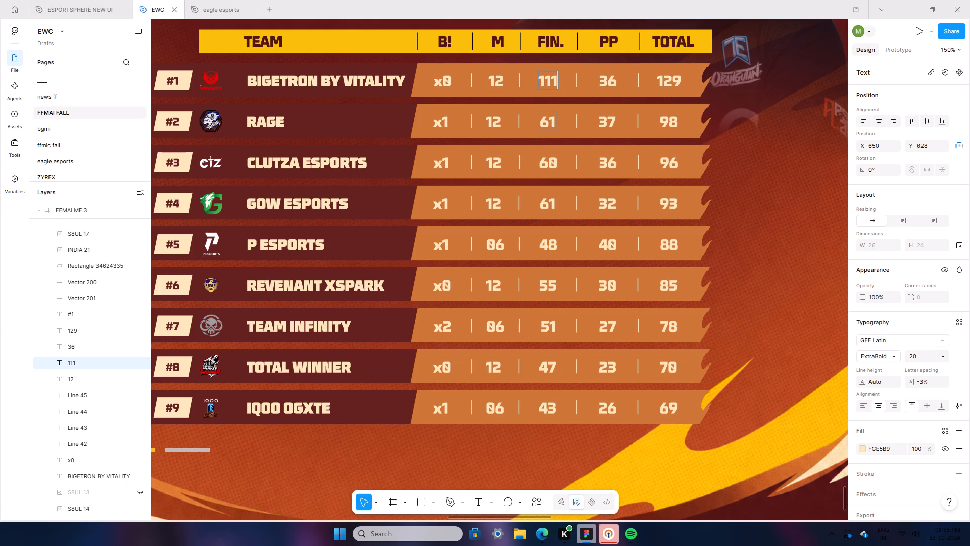
double_click(544, 127)
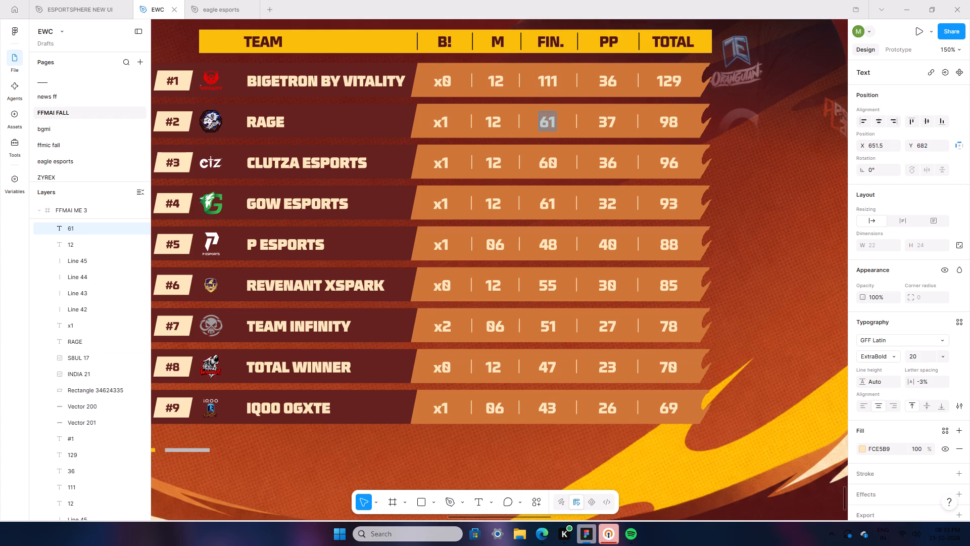
text(100)
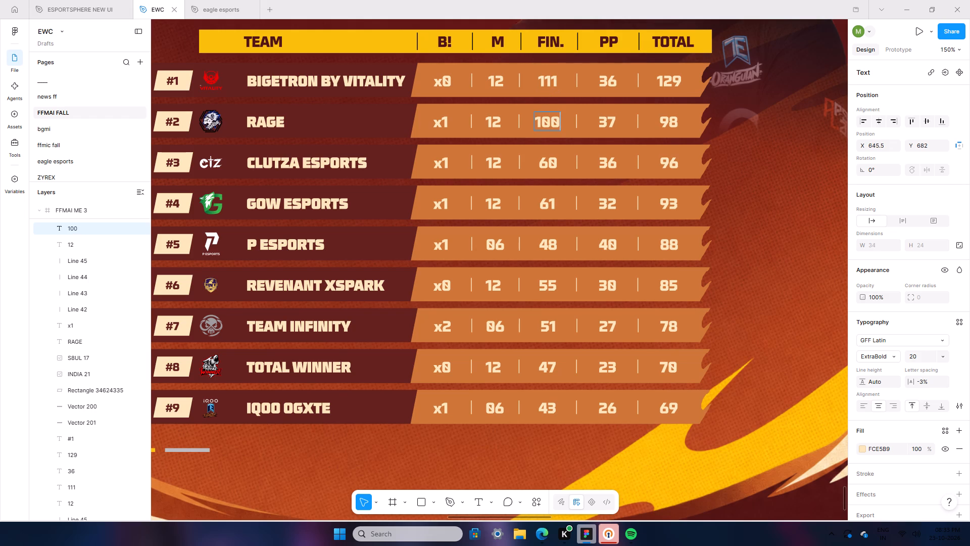
Set the FIN. values on FFMAI ME 3 for #3 through #9 to 89, 103, 93, 69, 60, 64 and 61.
double_click(543, 162)
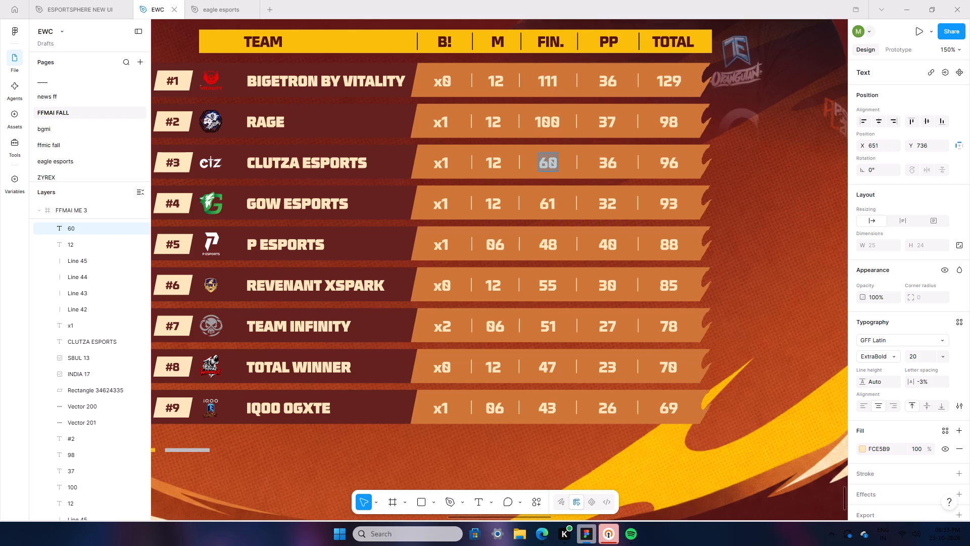
text(89)
double_click(544, 205)
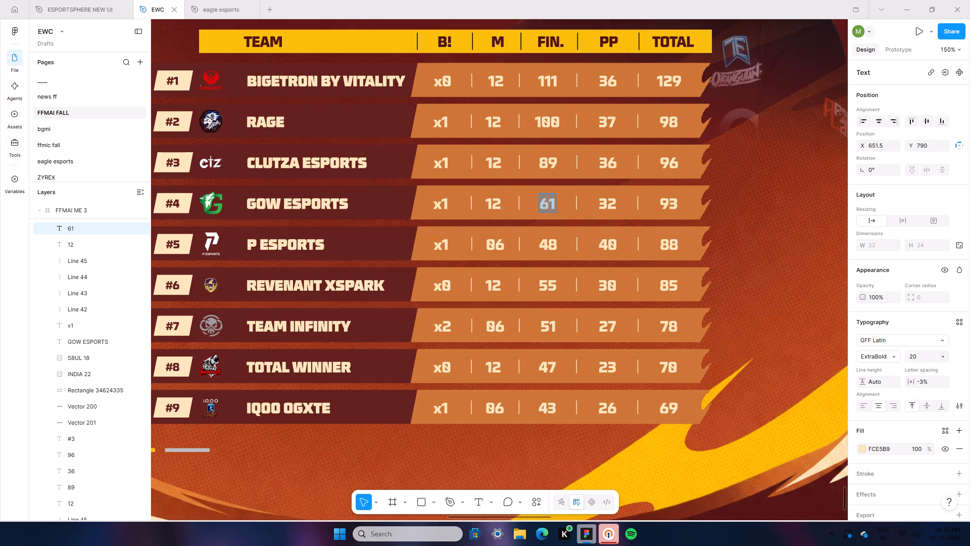
text(103)
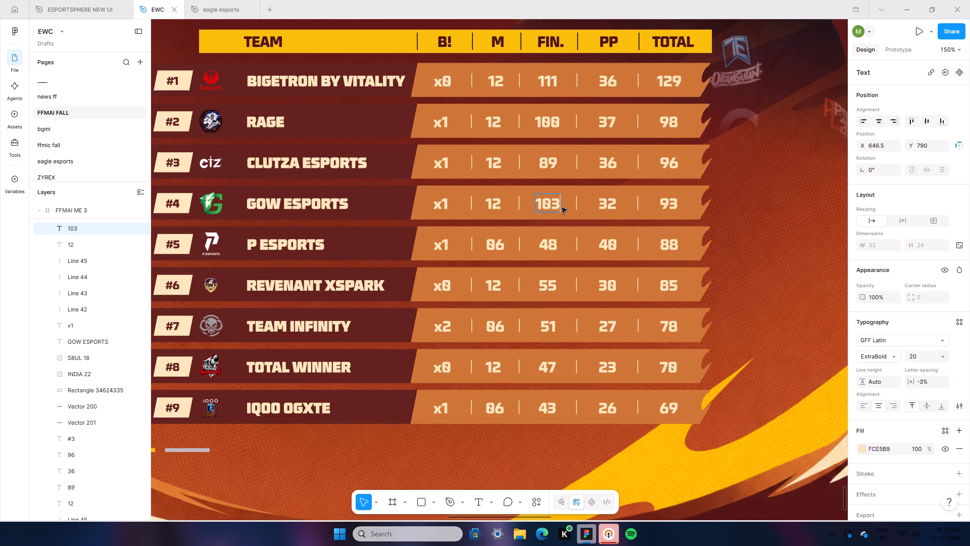
double_click(548, 241)
text(93)
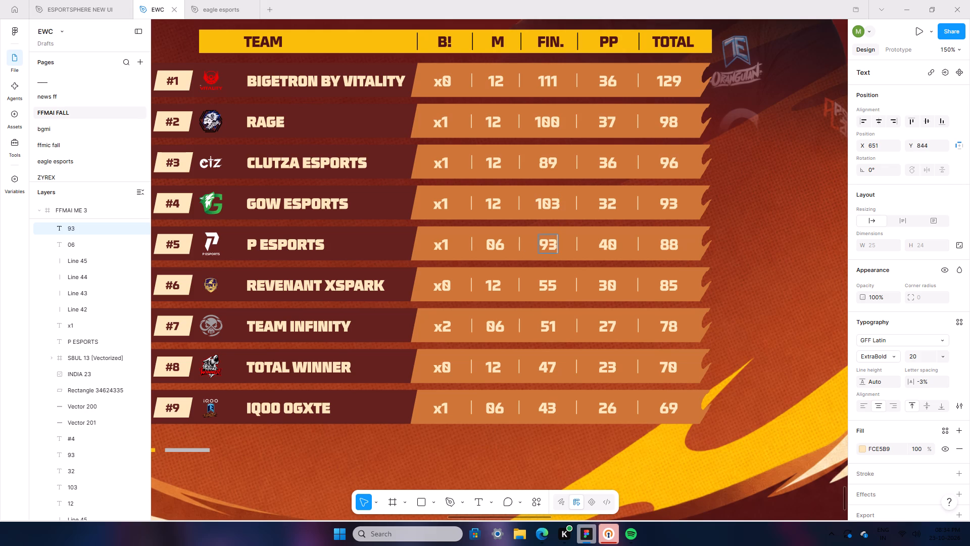
double_click(550, 287)
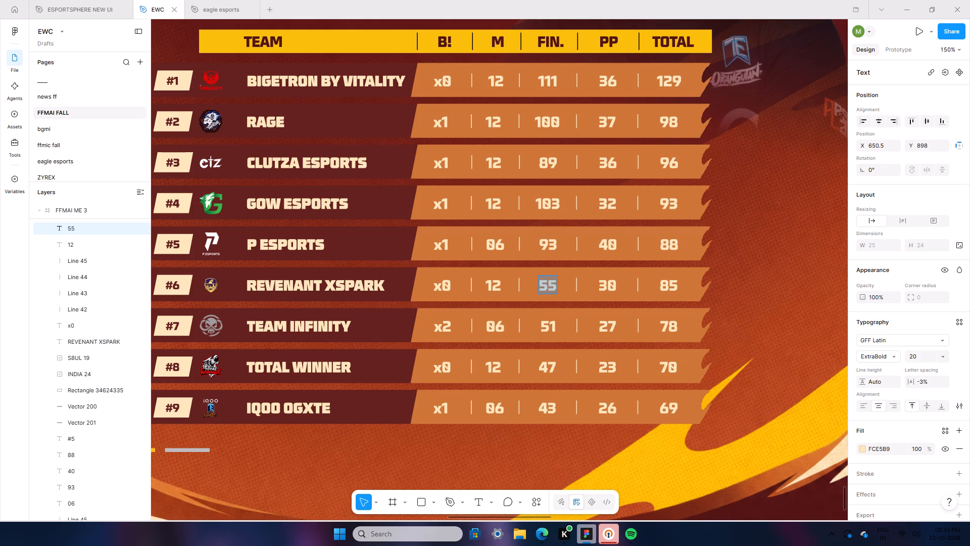
text(69)
double_click(554, 324)
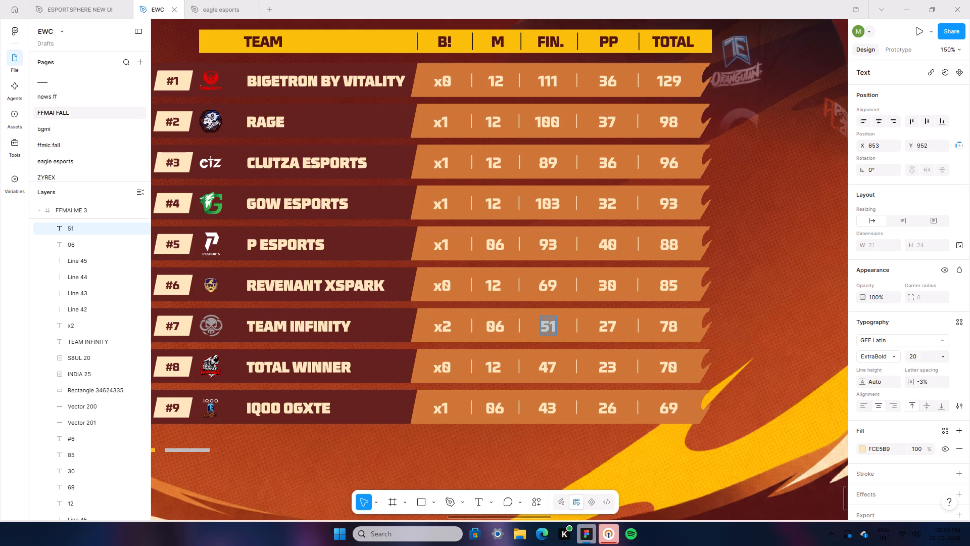
text(60)
double_click(545, 366)
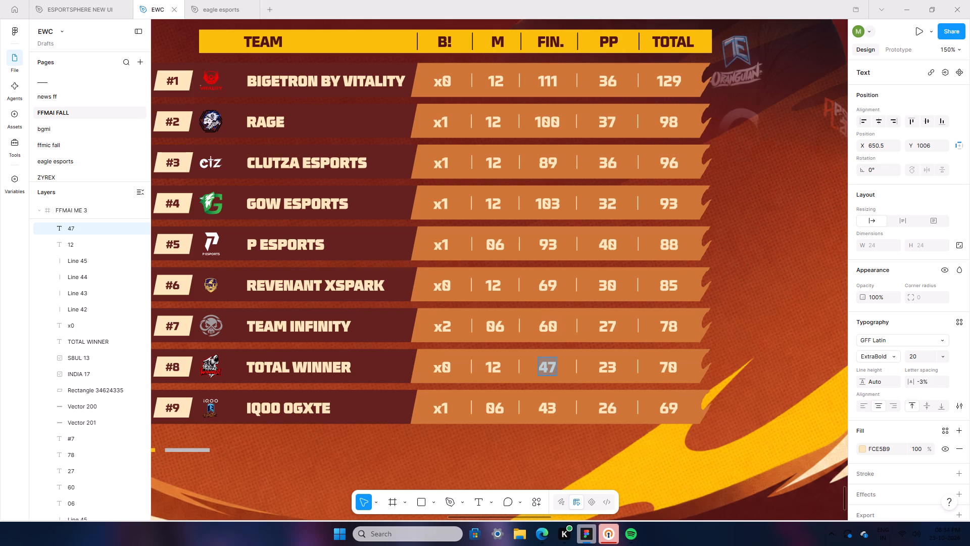
text(64)
double_click(546, 399)
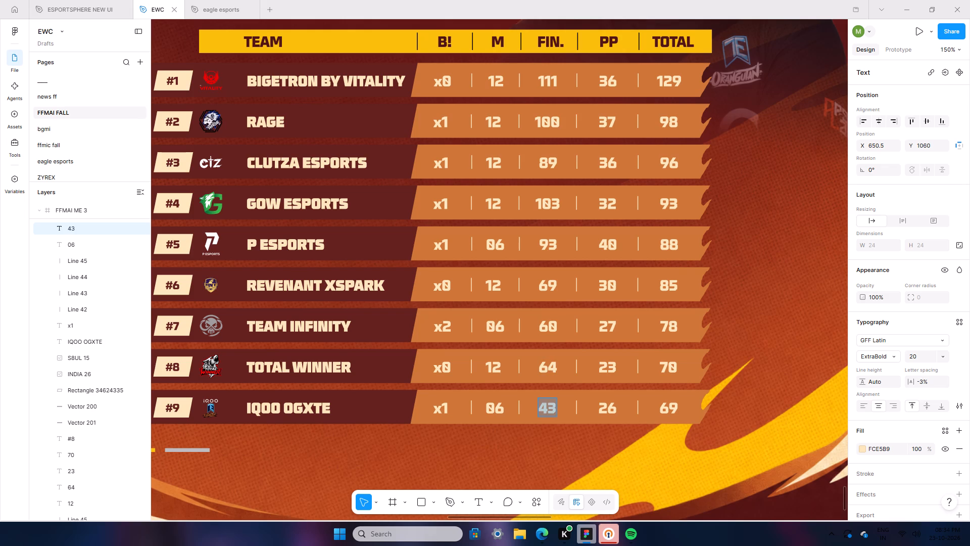
text(61)
Set the PP values on FFMAI ME 3 for #1 through #5 to 67, 65, 65, 49 and 36.
double_click(611, 79)
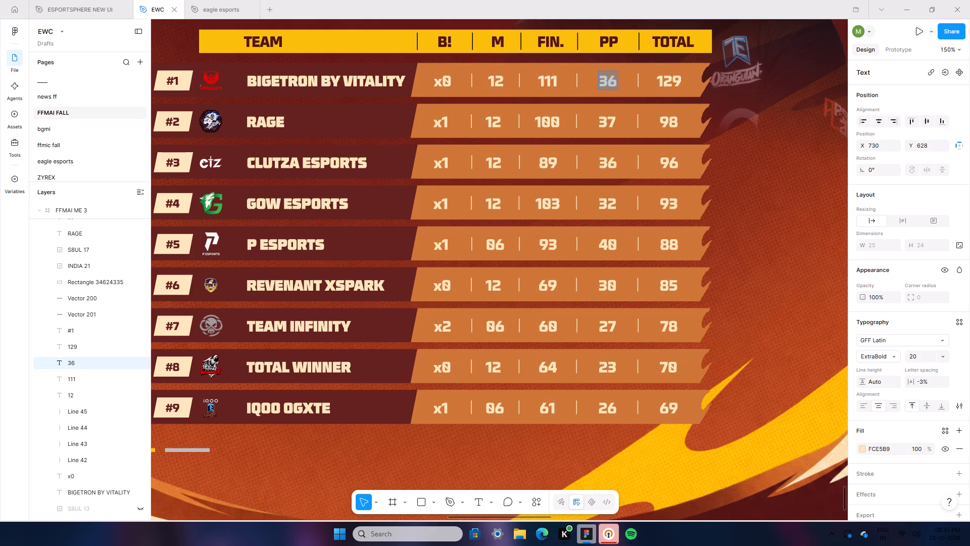
text(67)
double_click(604, 117)
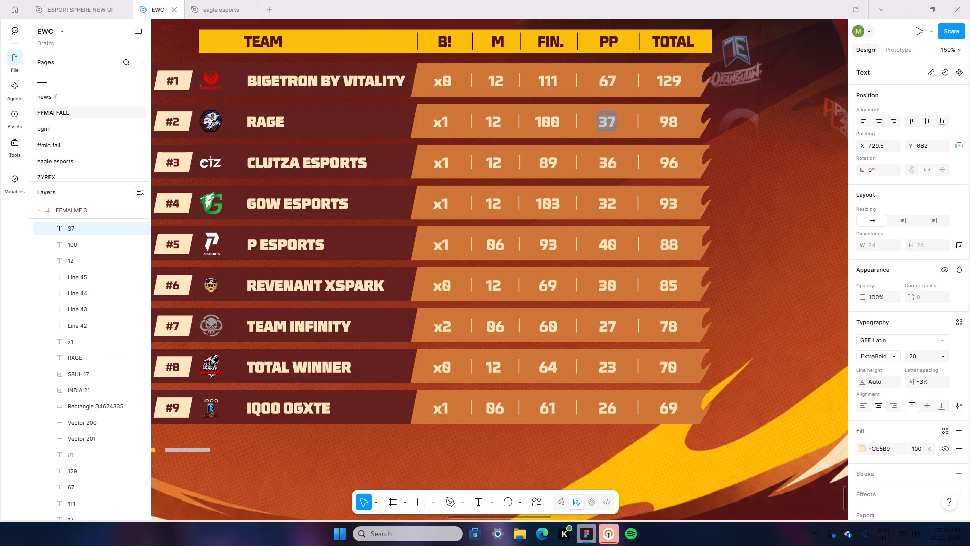
text(65)
triple_click(603, 158)
text(65)
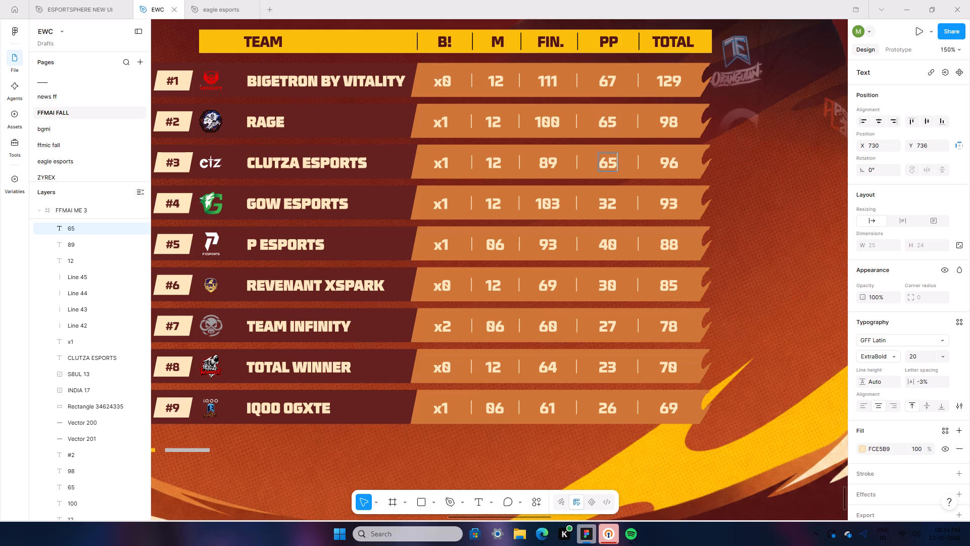
double_click(609, 207)
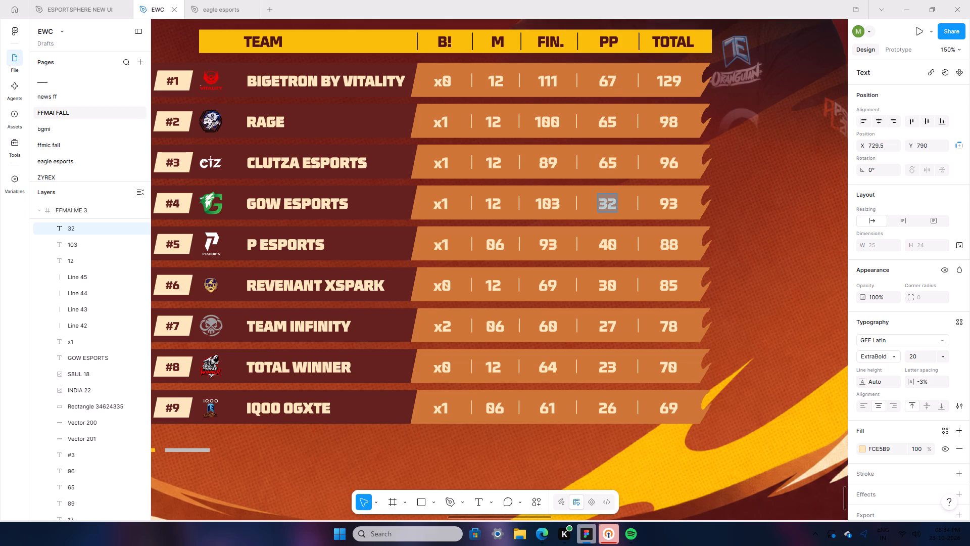
text(49)
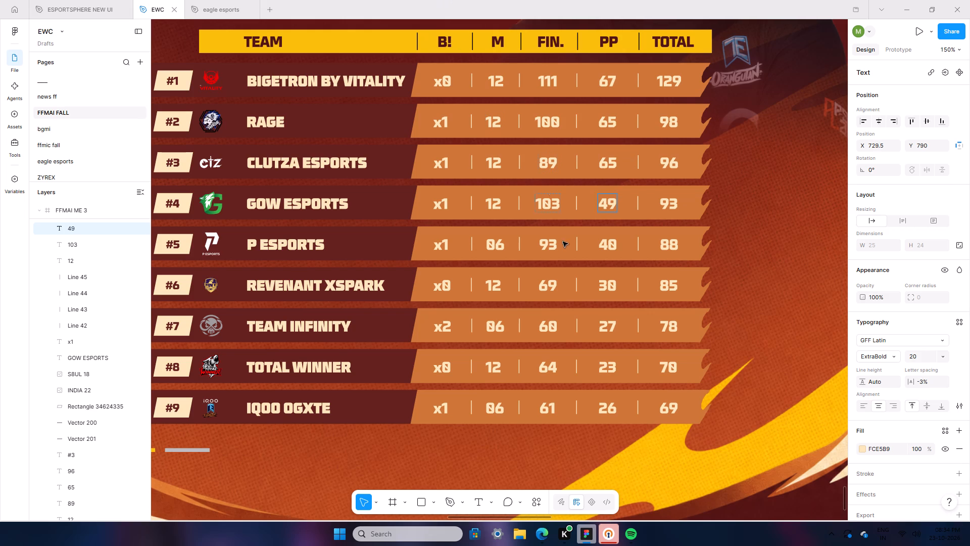
double_click(606, 243)
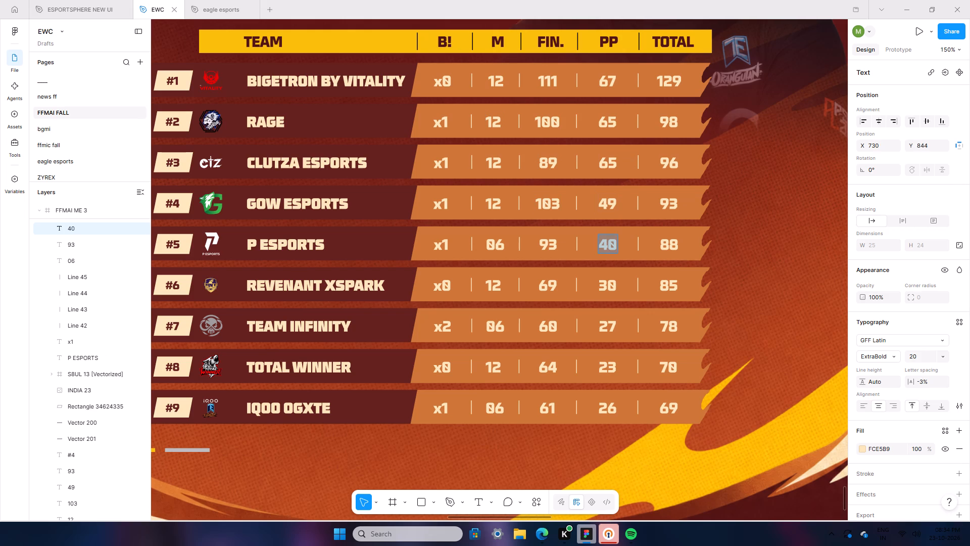
text(36)
Set the PP values on FFMAI ME 3 for #6 through #9 to 44, 46, 36 and 37.
double_click(608, 281)
text(44)
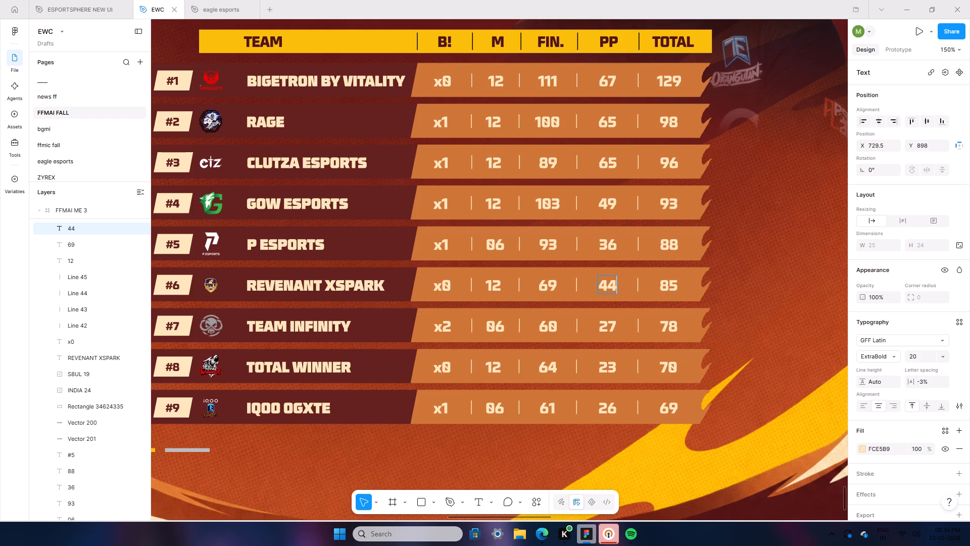
double_click(602, 317)
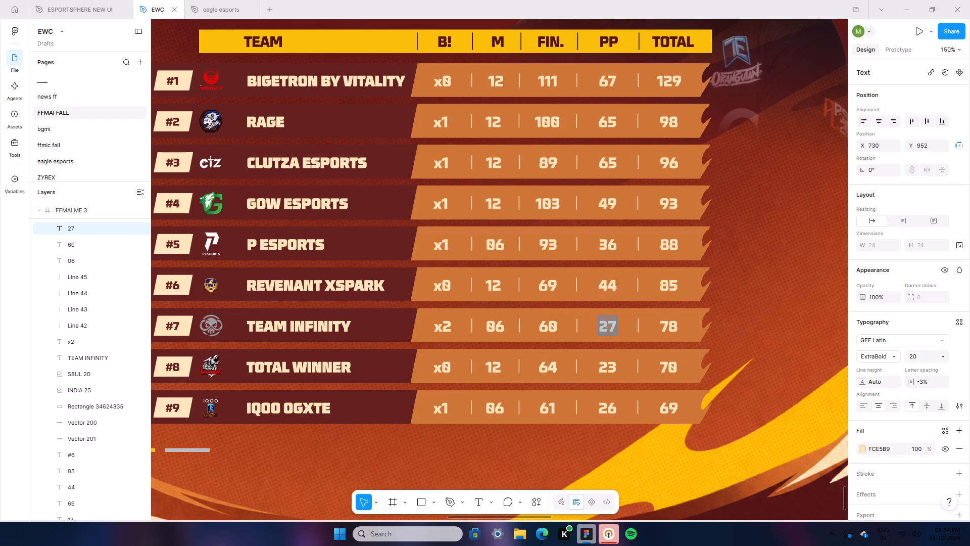
text(46)
double_click(610, 374)
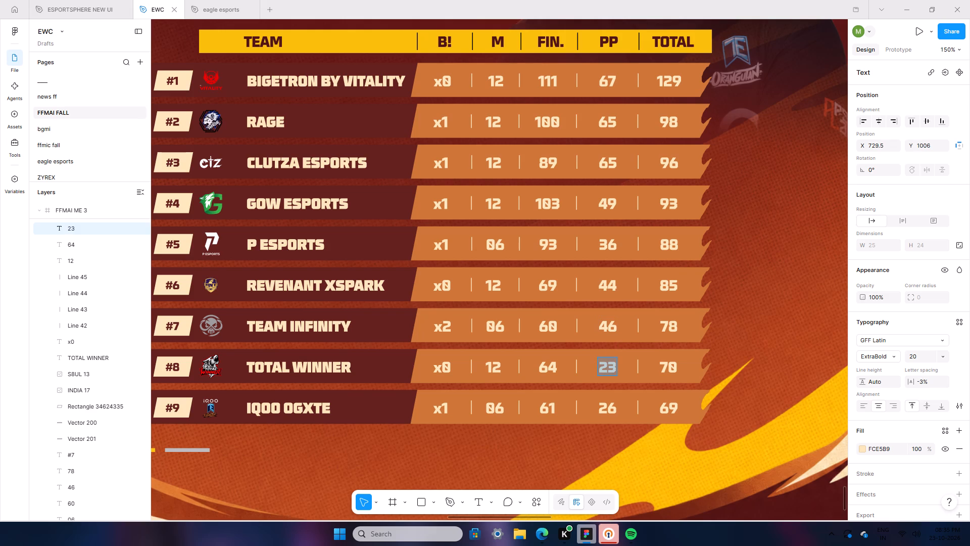
text(36)
triple_click(608, 402)
text(37)
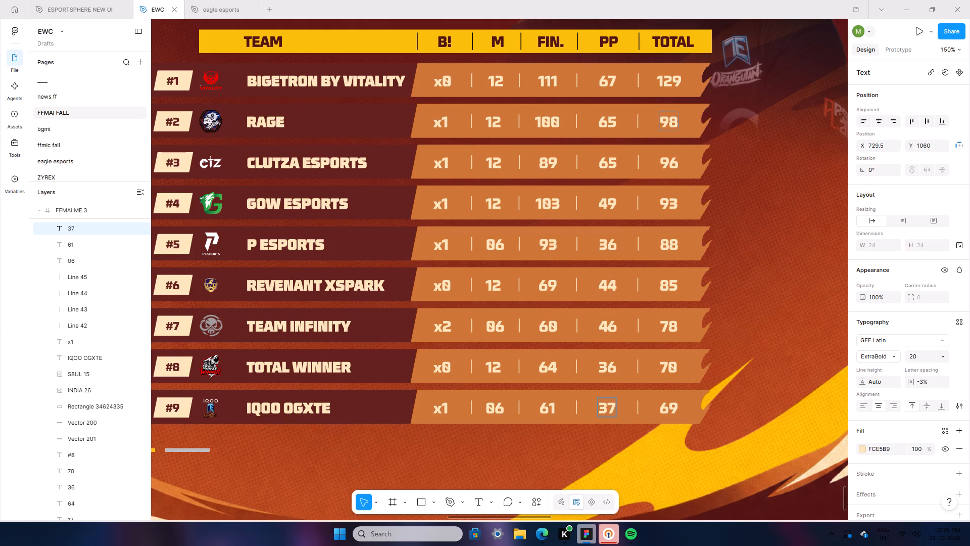
Set the TOTAL values on FFMAI ME 3 for #1 through #5 to 178, 165, 154, 152 and 129.
double_click(672, 74)
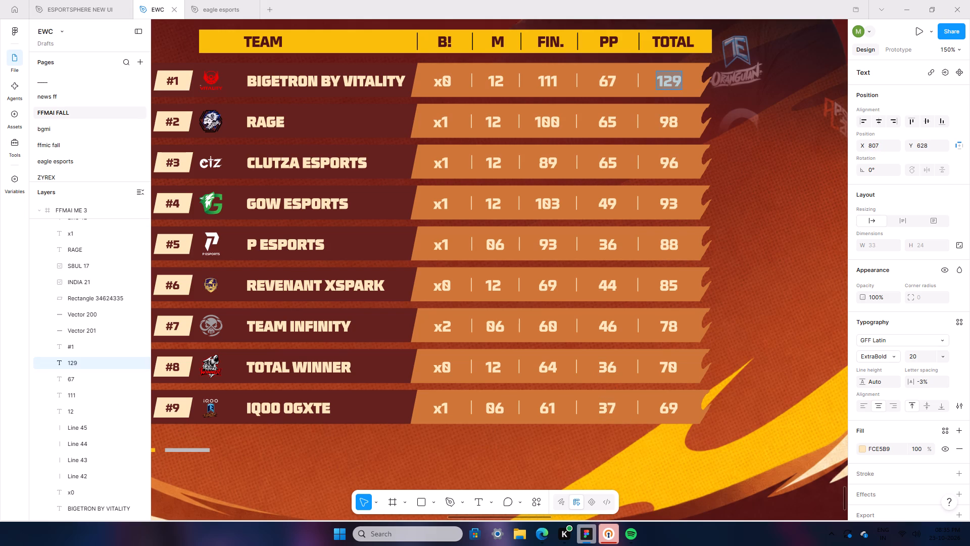
text(178)
double_click(677, 130)
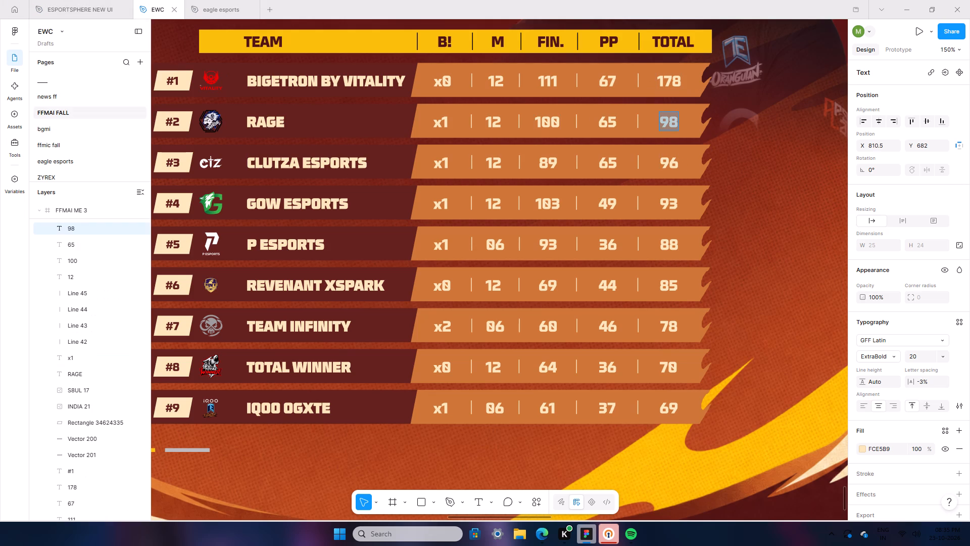
text(165)
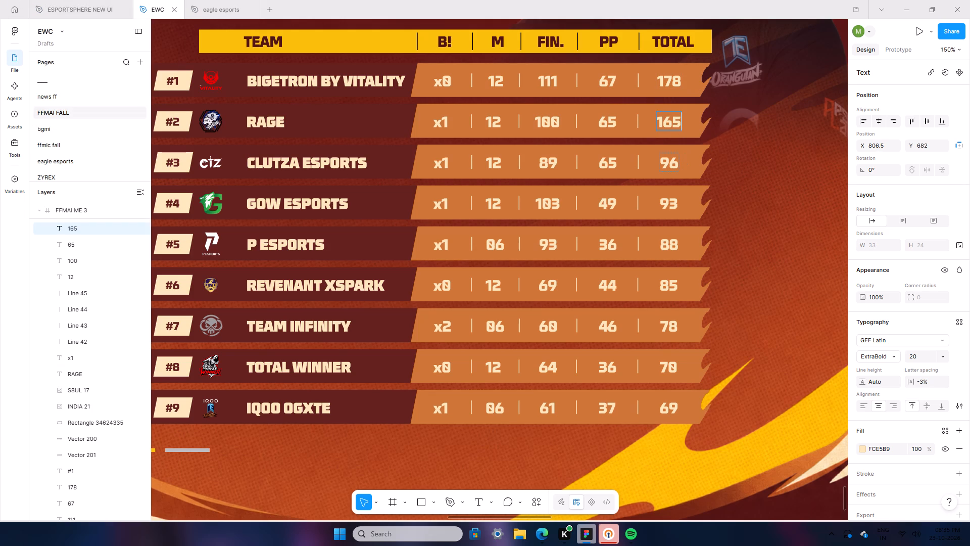
double_click(664, 171)
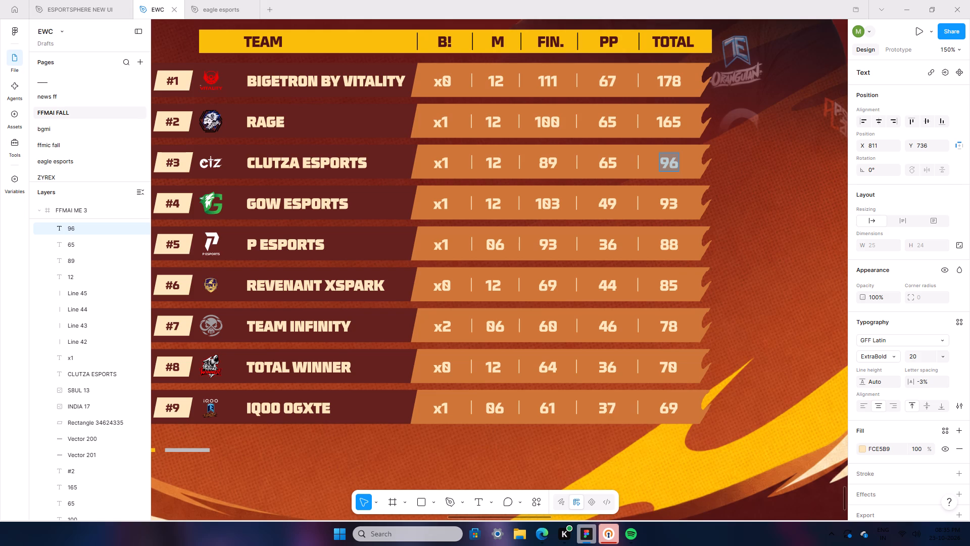
text(154)
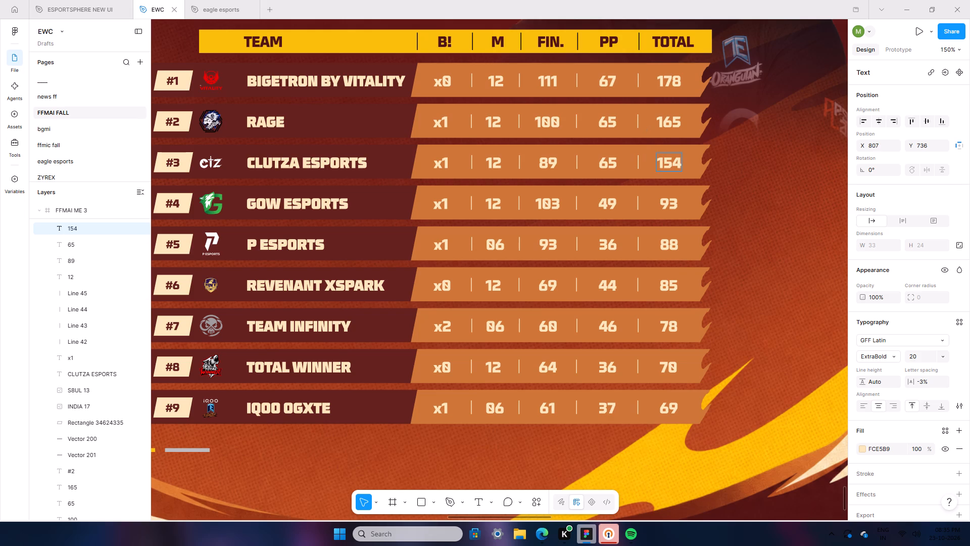
triple_click(668, 204)
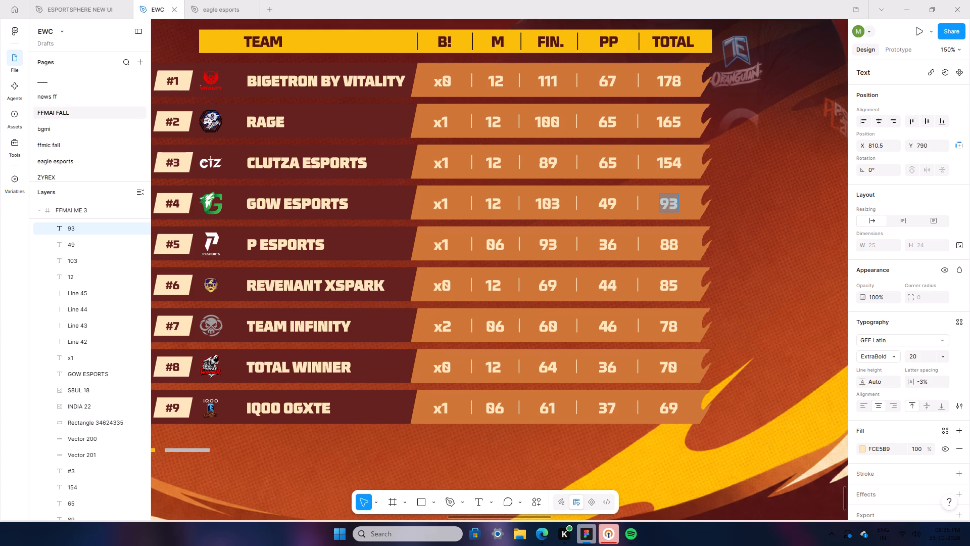
text(152)
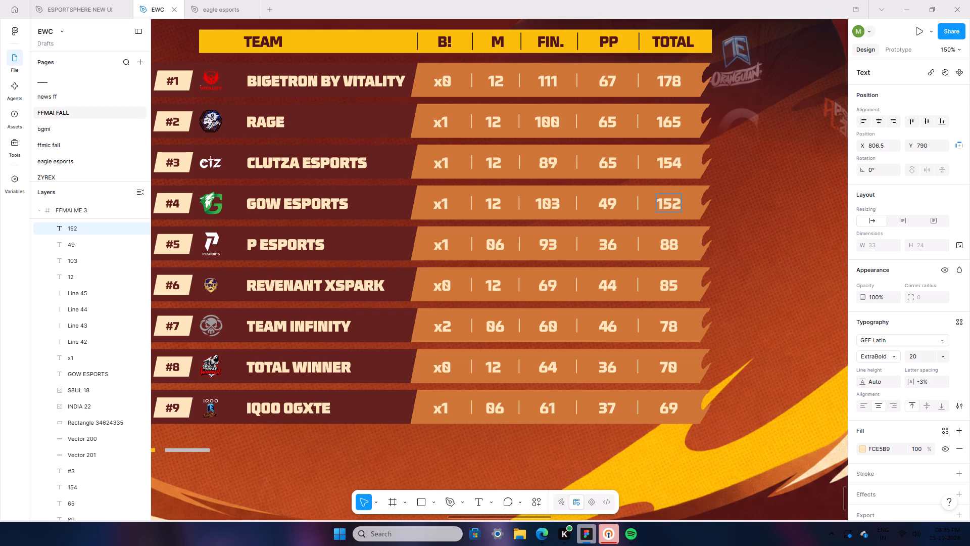
double_click(671, 242)
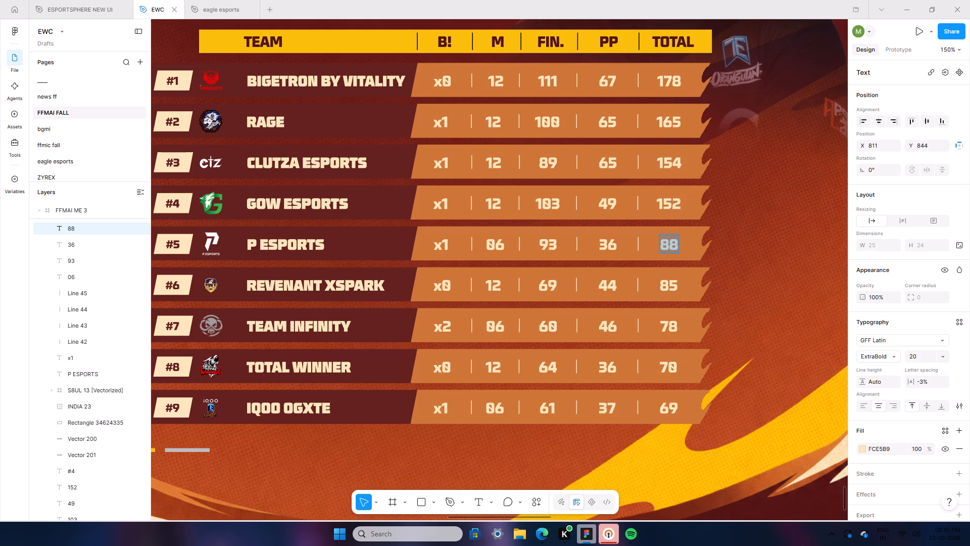
text(129)
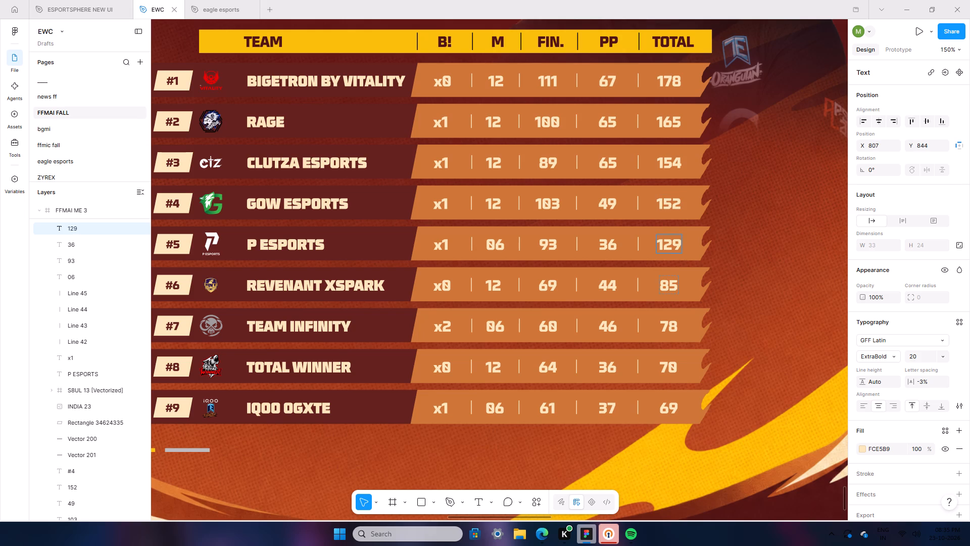
Set the TOTAL values on FFMAI ME 3 for #6 through #9 to 113, 106, 100 and 98.
double_click(661, 289)
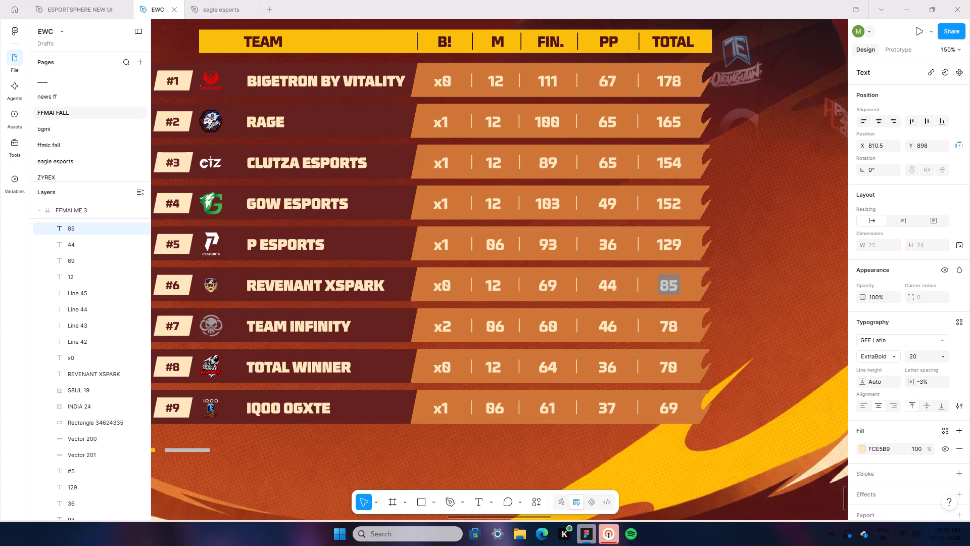
text(113)
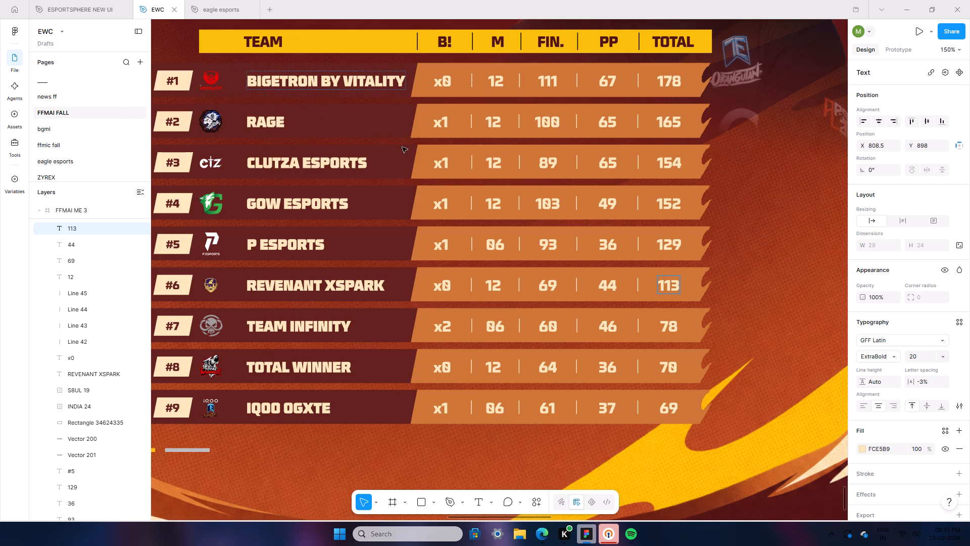
double_click(668, 328)
text(106)
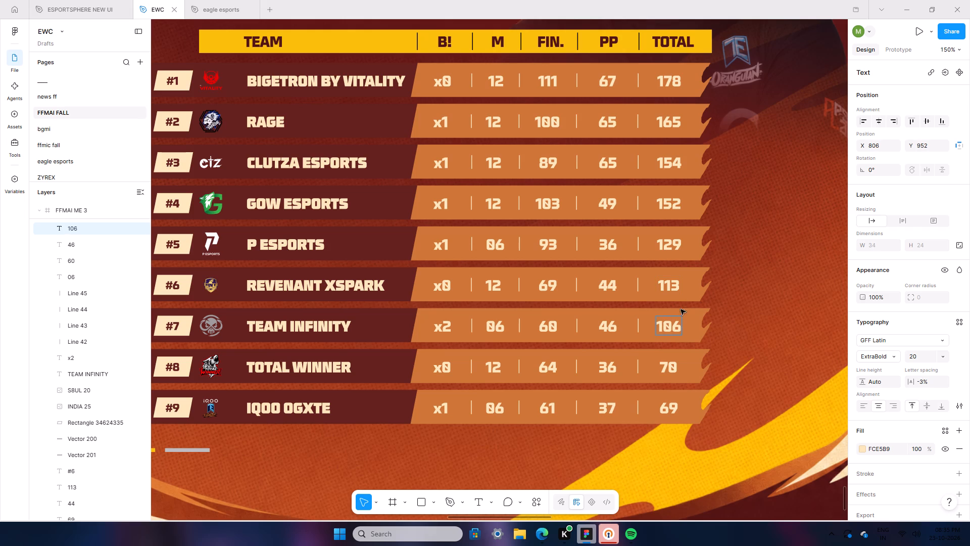
double_click(664, 369)
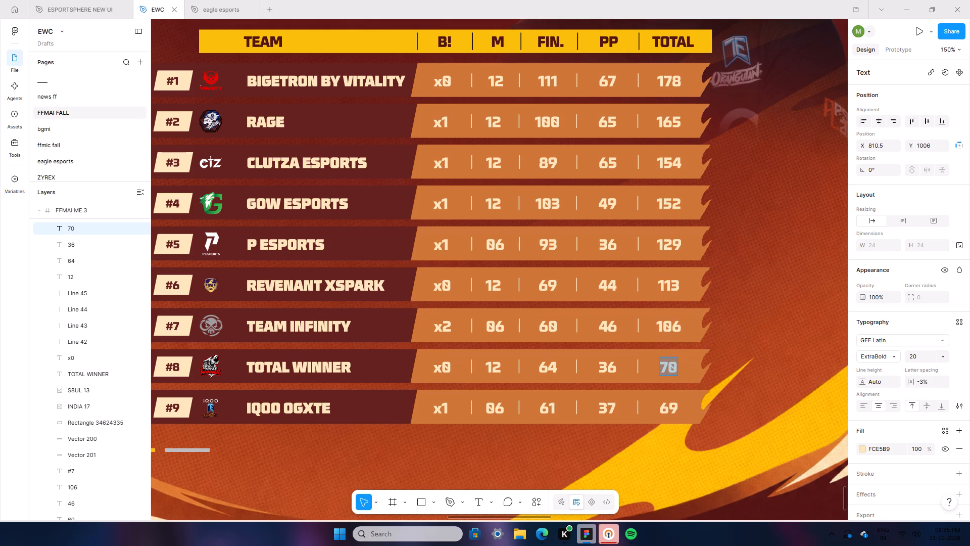
text(100)
double_click(664, 408)
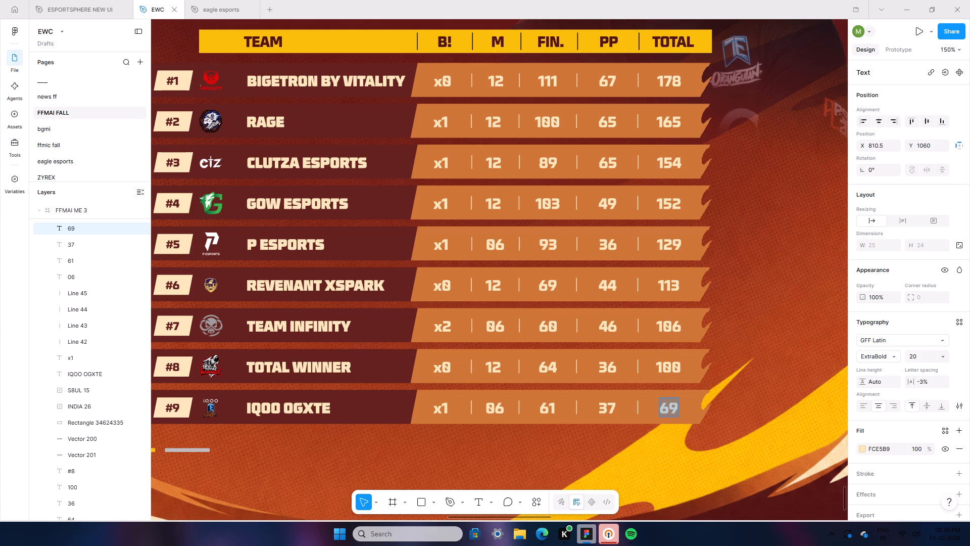
text(98)
double_click(640, 472)
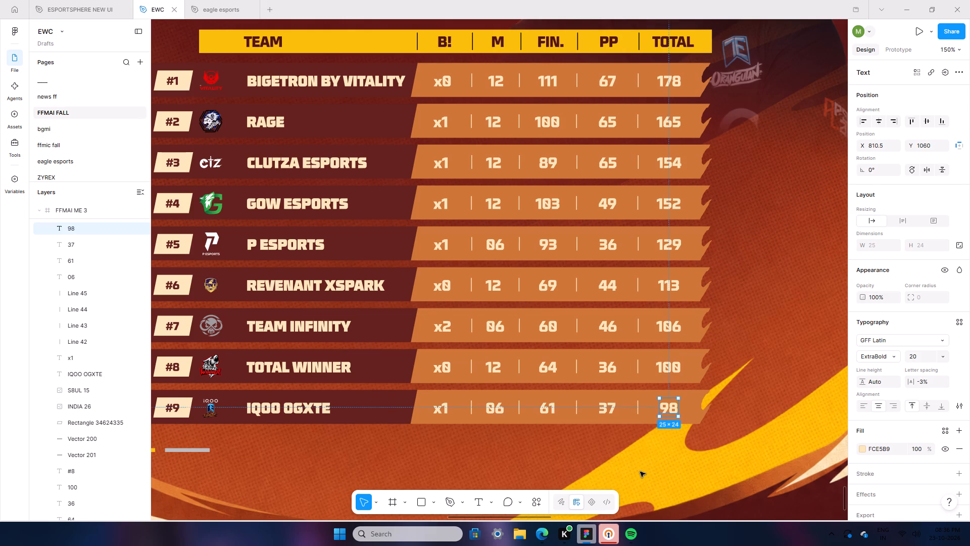
Replace the TEAM APEX GAMING logo in row #10 of FFMAI ME 4 with a copy of the Apex logo in row #17.
ctrl+scroll(476, 460, down, 7)
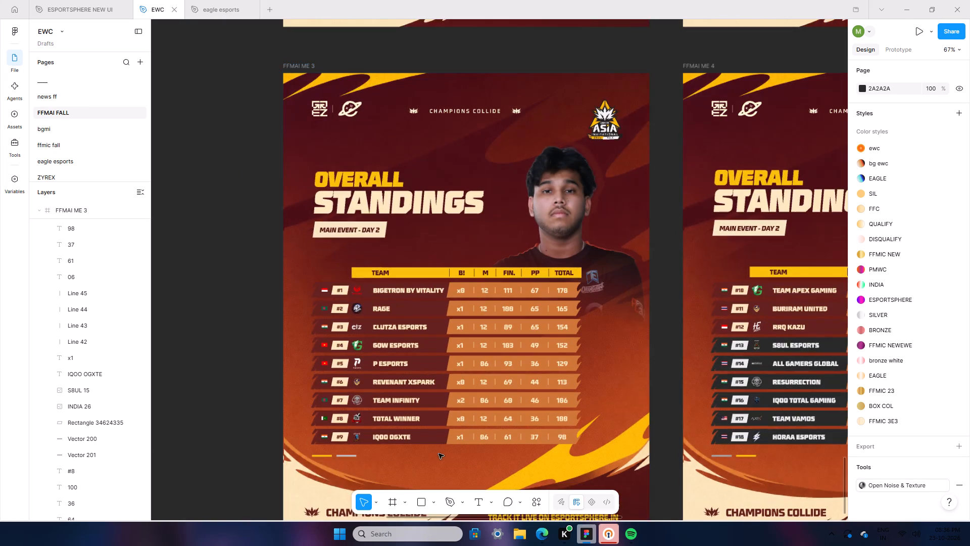
scroll(259, 413, down, 4)
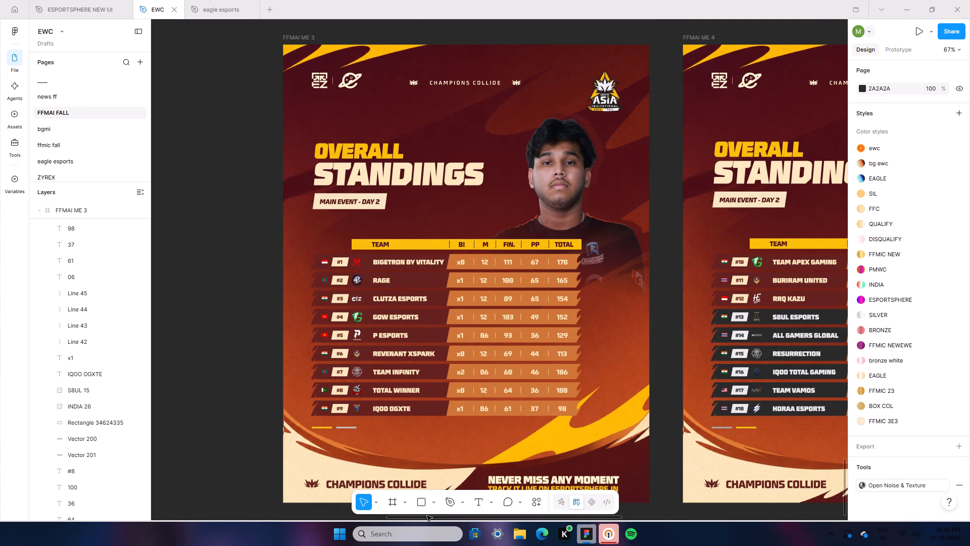
drag(427, 516, 602, 519)
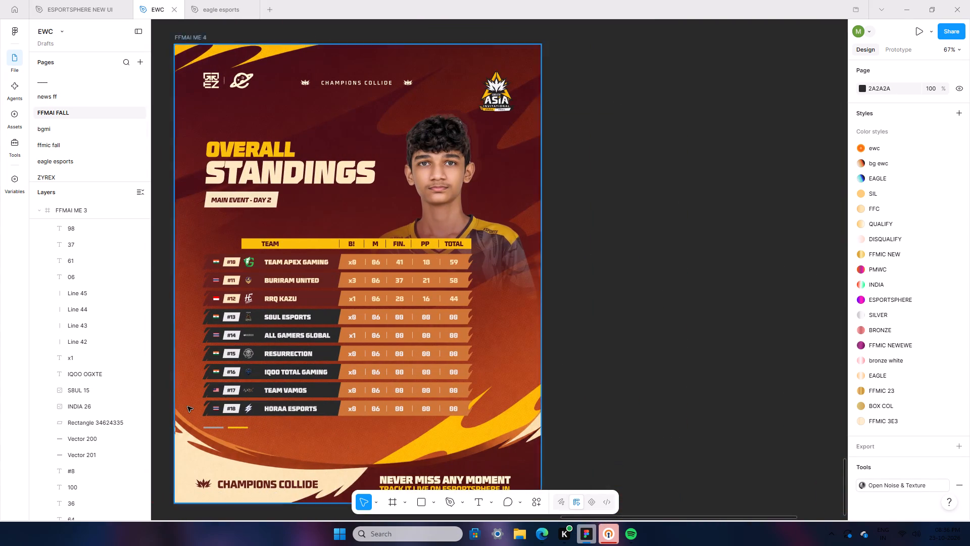
ctrl+scroll(187, 406, up, 5)
ctrl+scroll(246, 356, up, 5)
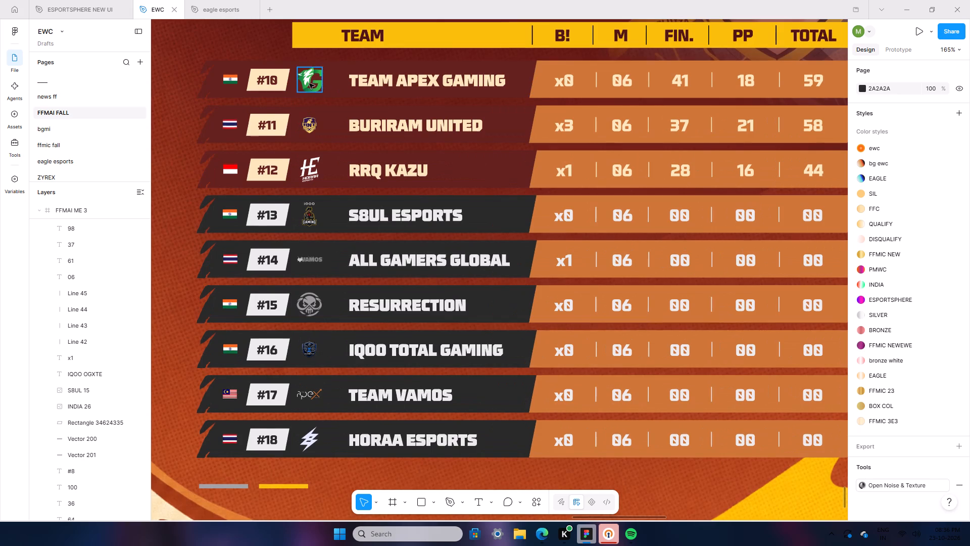
ctrl+scroll(315, 101, down, 6)
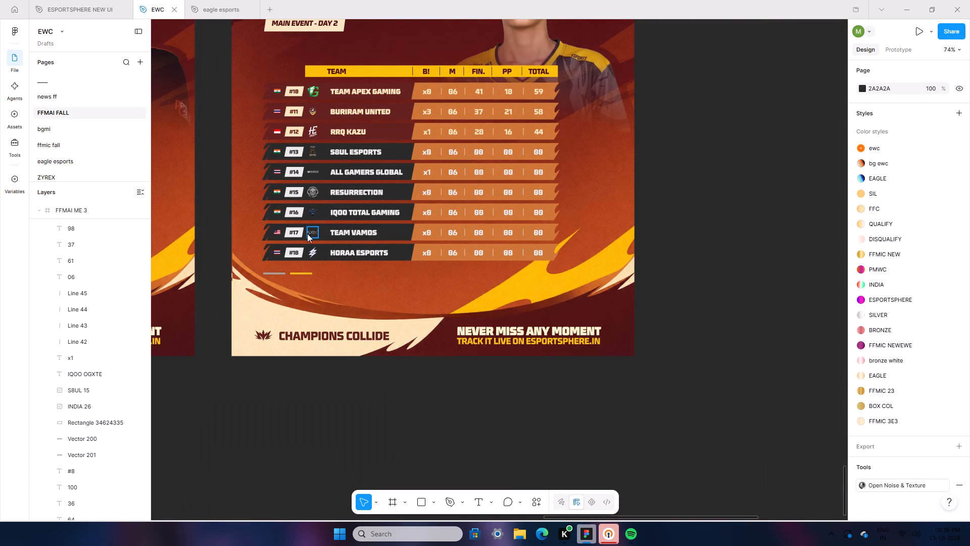
click(311, 234)
right_click(311, 234)
click(332, 157)
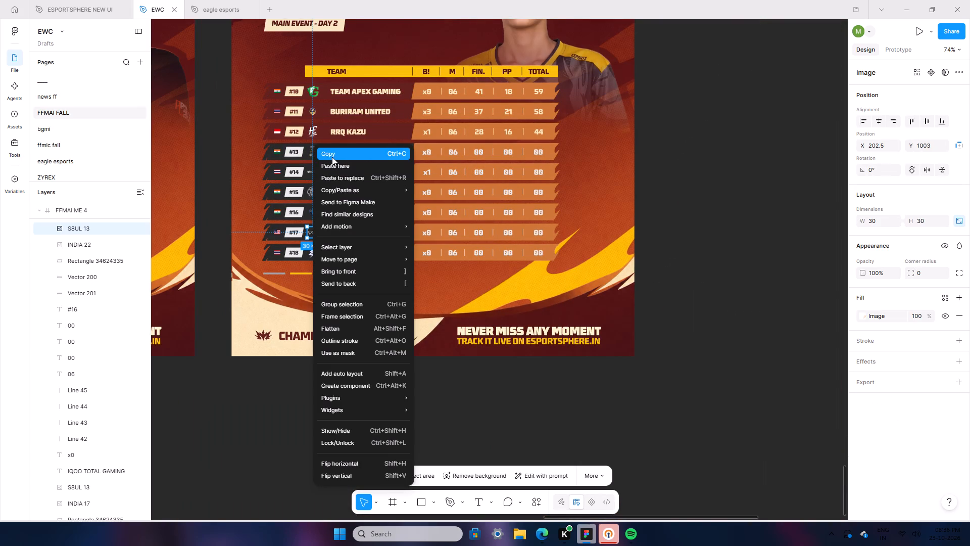
click(316, 97)
right_click(316, 97)
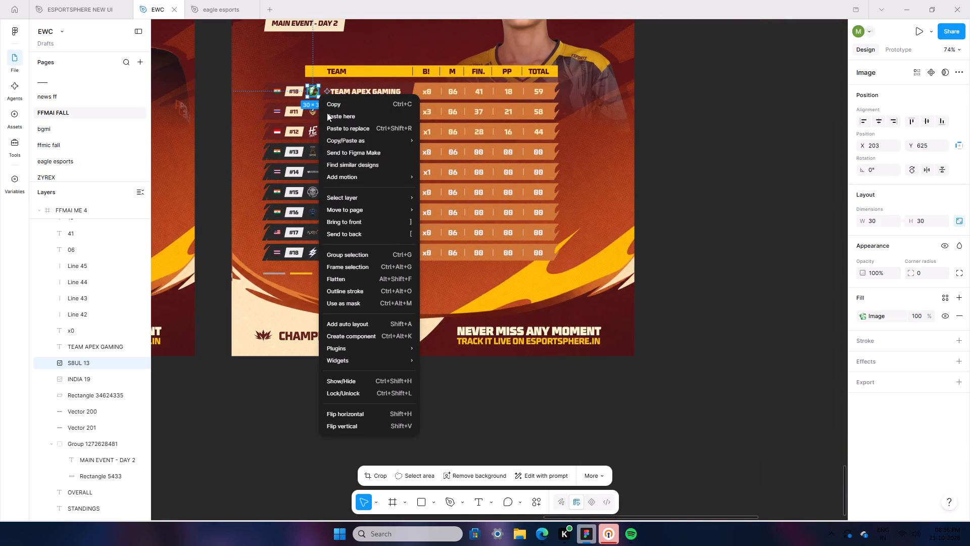
click(335, 127)
click(318, 110)
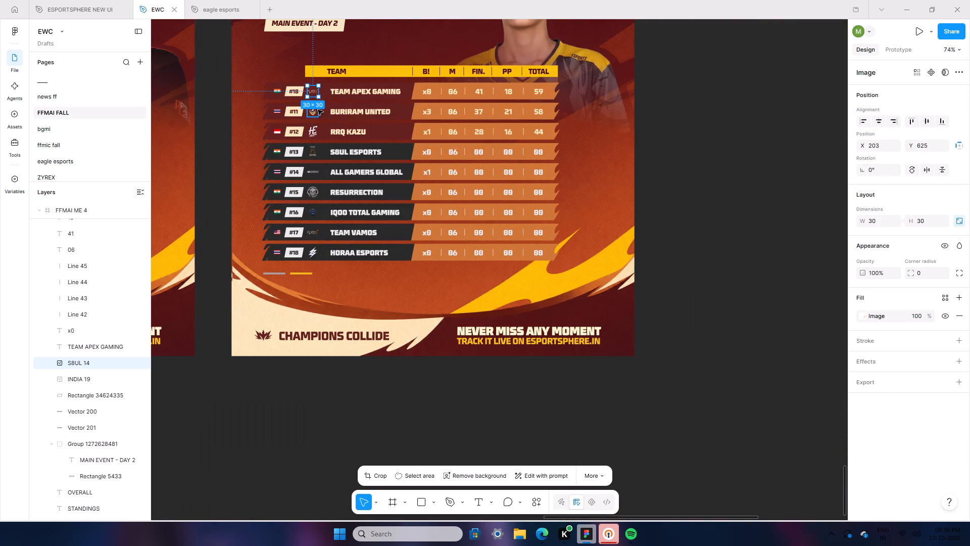
Replace the BURIRAM UNITED logo in row #11 of FFMAI ME 4 with a copy of the logo in row #18.
click(311, 249)
right_click(311, 249)
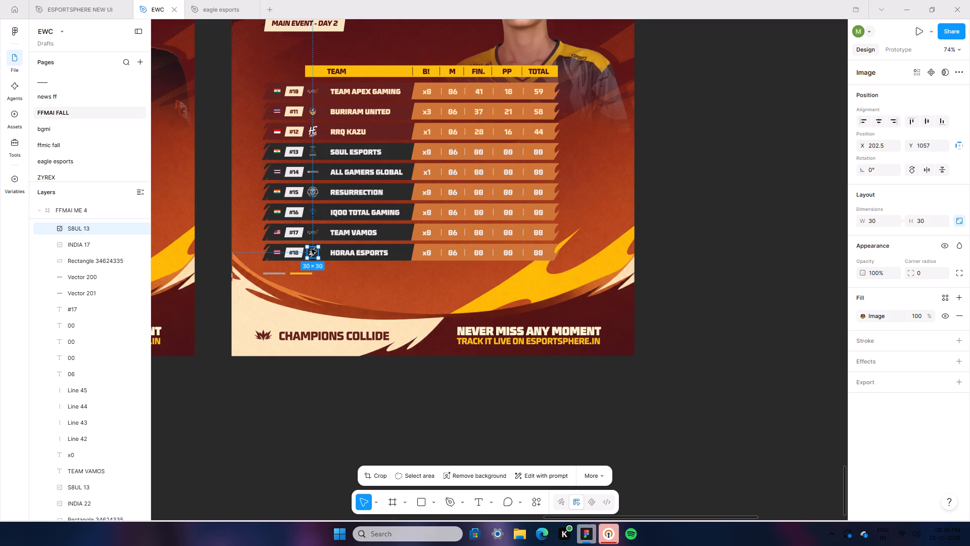
click(327, 156)
click(315, 113)
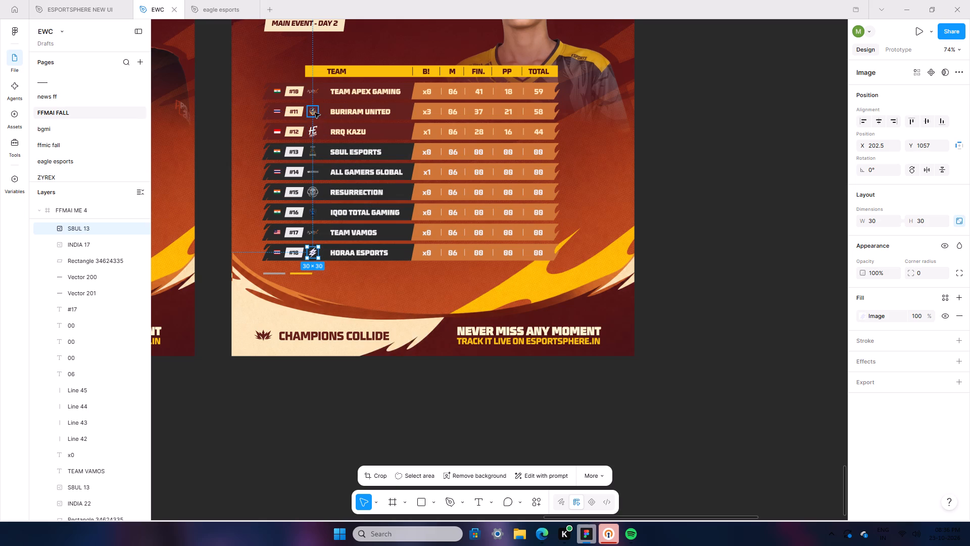
right_click(315, 113)
click(338, 144)
double_click(667, 223)
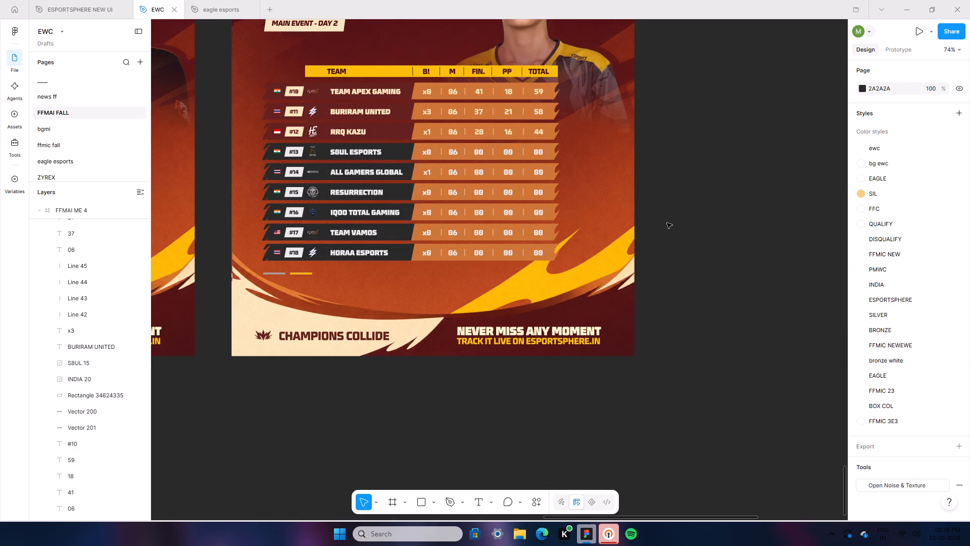
Replace the RRQ KAZU logo in row #12 of FFMAI ME 4 with a copy of the RRQ KAZU logo from FFMAI ME 1.
drag(553, 516, 480, 503)
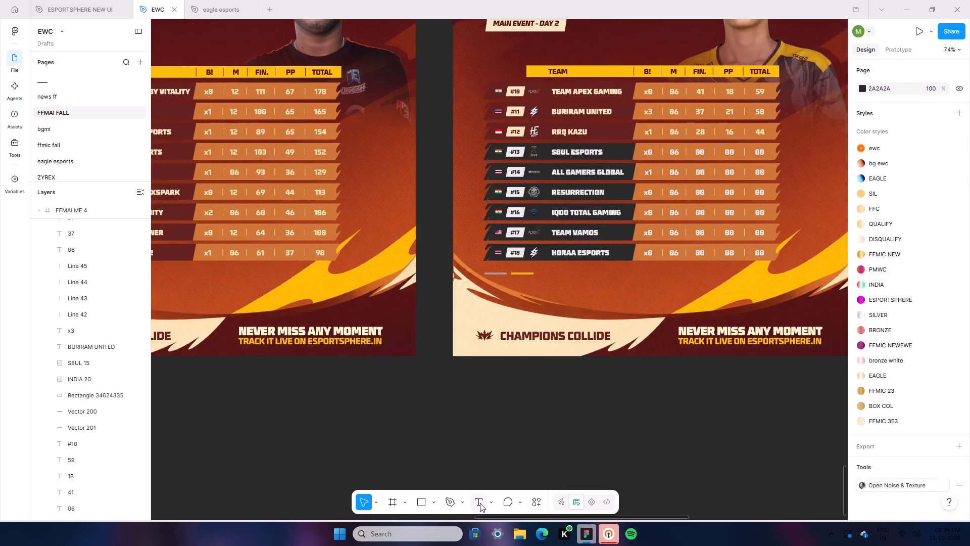
drag(480, 503, 454, 495)
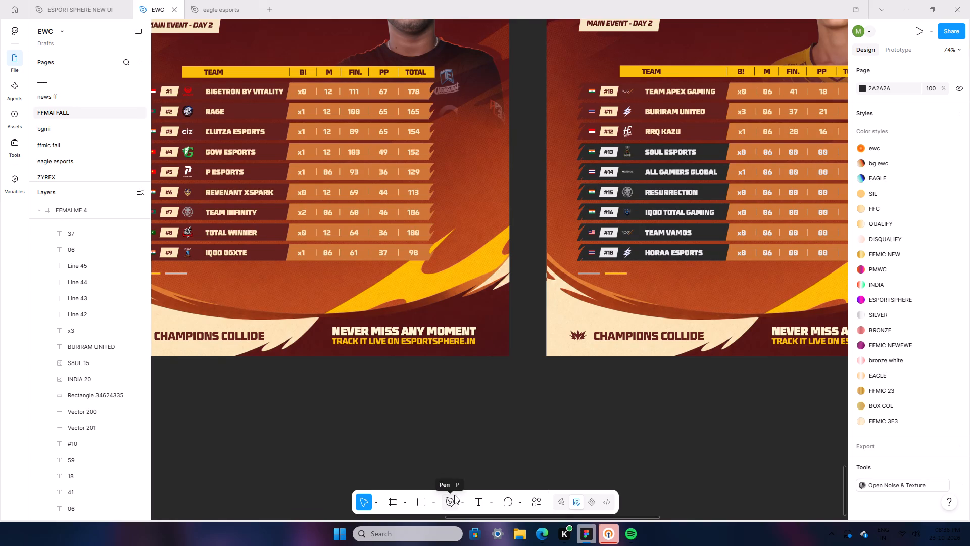
drag(454, 495, 451, 493)
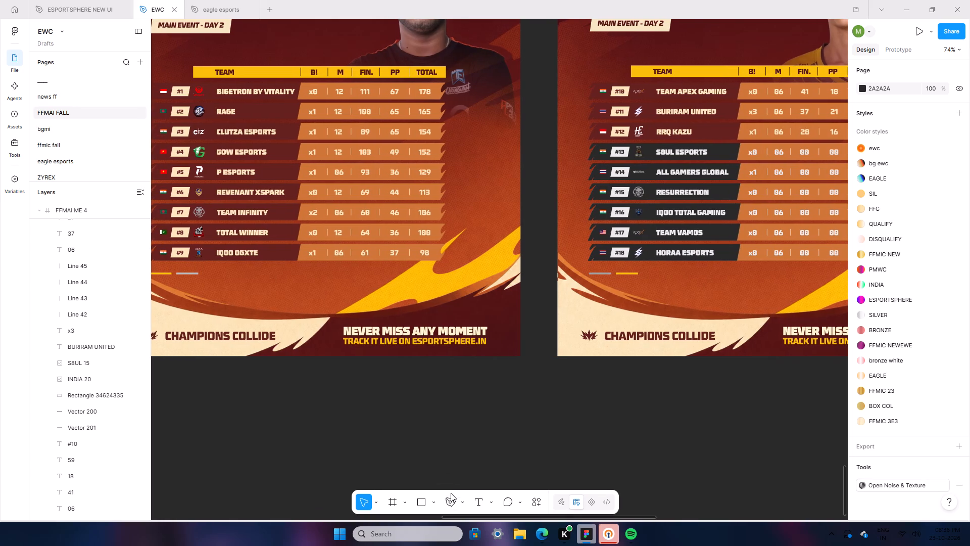
drag(451, 493, 549, 522)
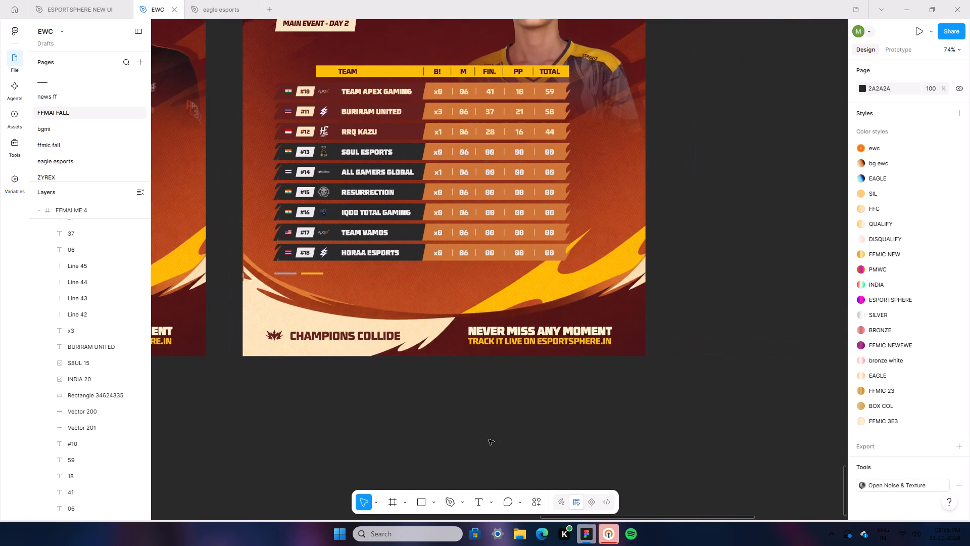
ctrl+scroll(480, 429, down, 5)
scroll(366, 345, up, 6)
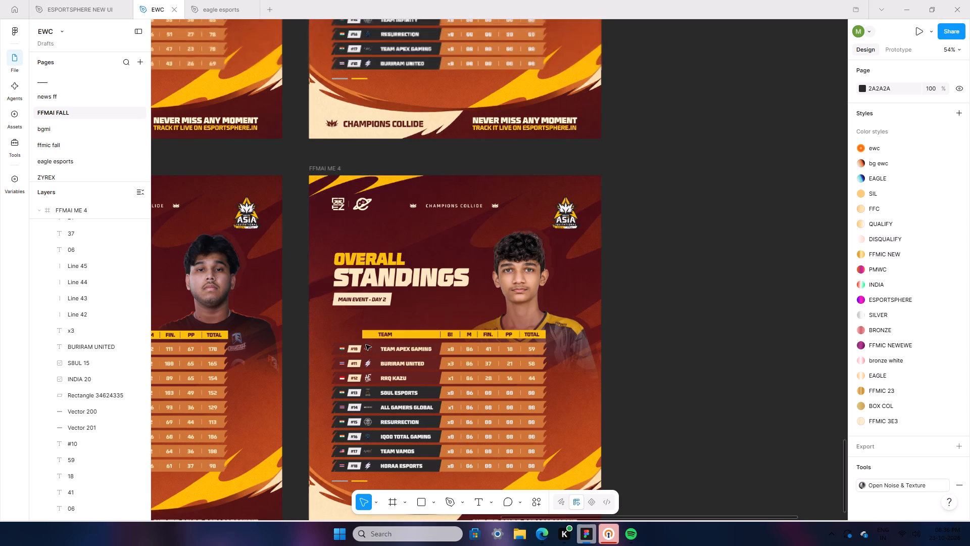
ctrl+scroll(360, 249, down, 4)
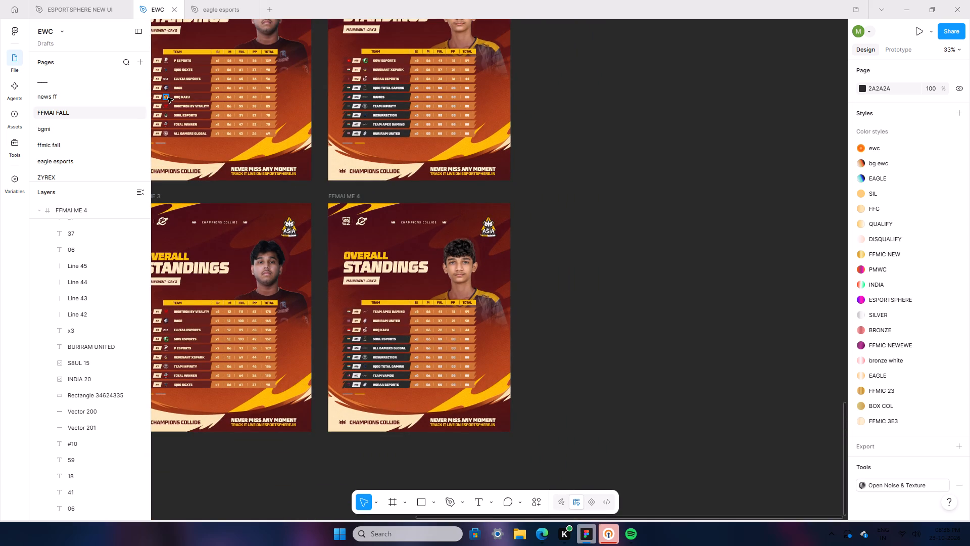
click(168, 99)
right_click(168, 98)
click(190, 102)
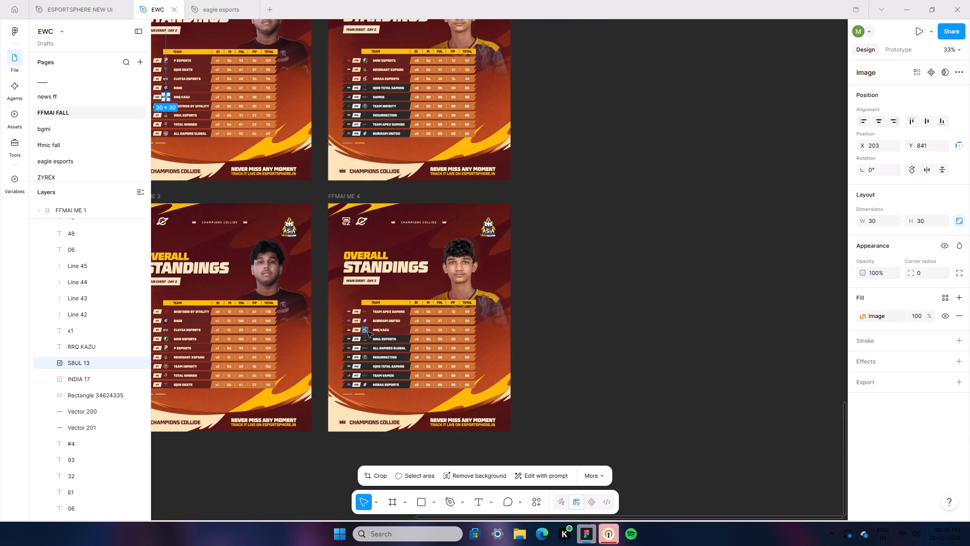
click(366, 331)
right_click(366, 331)
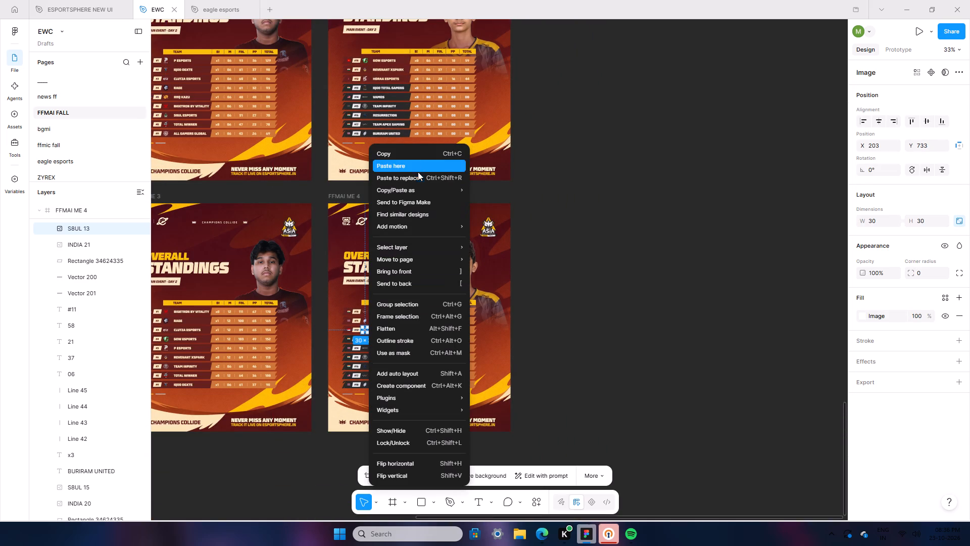
click(418, 172)
click(571, 269)
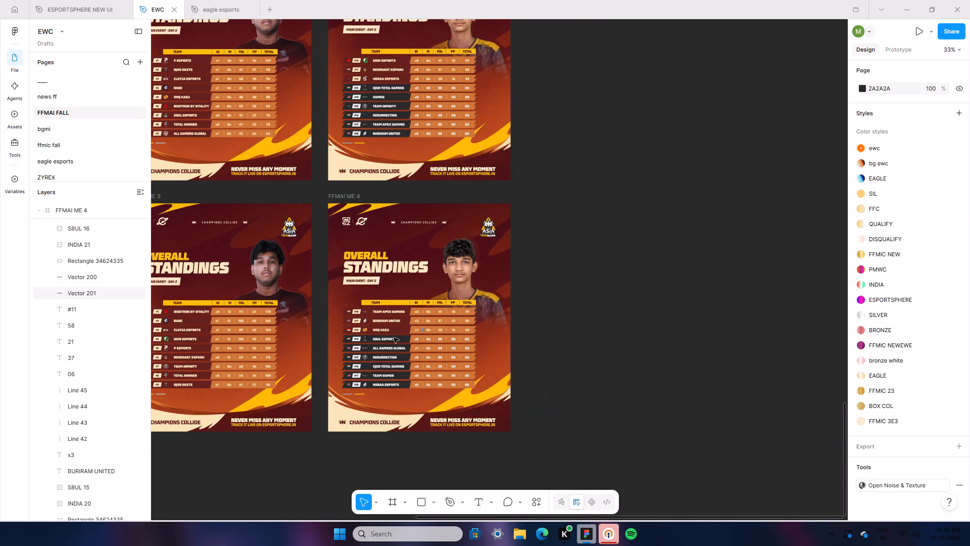
Replace the S8UL ESPORTS logo in row #13 of FFMAI ME 4 with a copy of the S8UL ESPORTS logo from FFMAI ME 1.
click(165, 118)
right_click(165, 118)
click(173, 124)
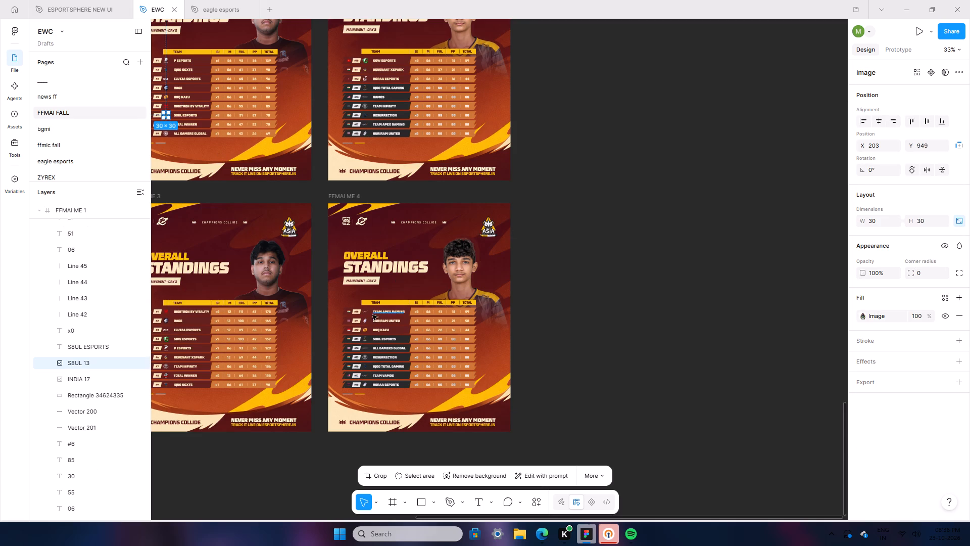
click(365, 341)
right_click(365, 341)
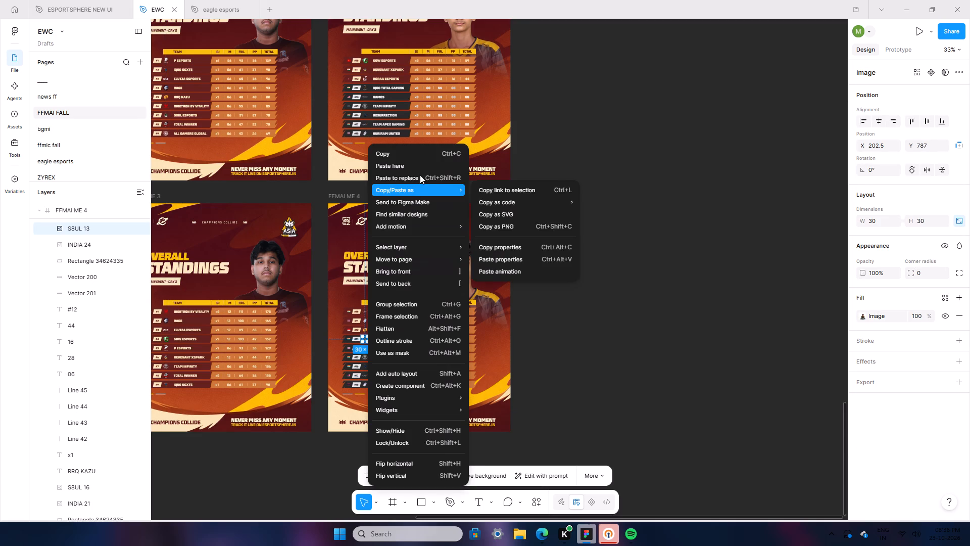
click(420, 174)
double_click(614, 286)
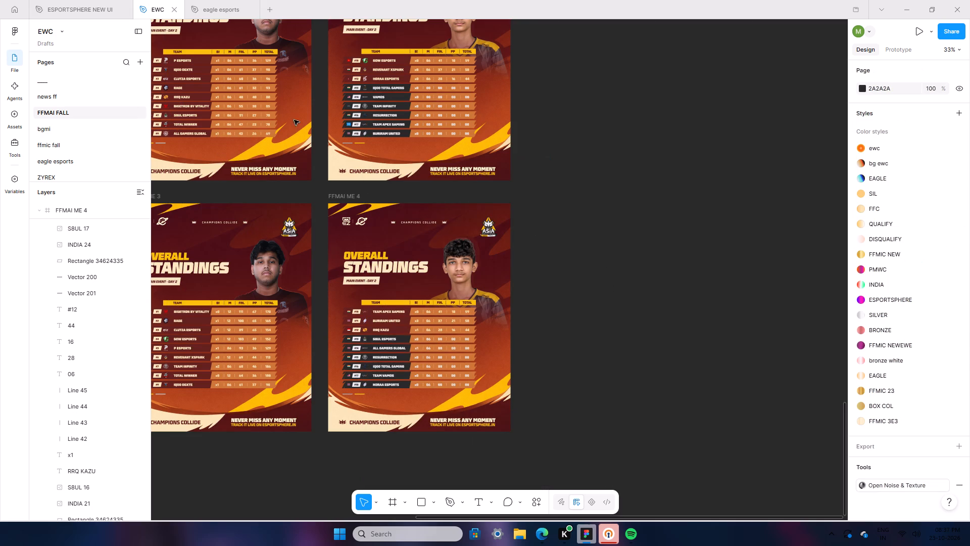
Replace the ALL GAMERS GLOBAL logo in row #14 of FFMAI ME 4 with a copy of that team's logo from FFMAI ME 1.
click(164, 132)
right_click(164, 132)
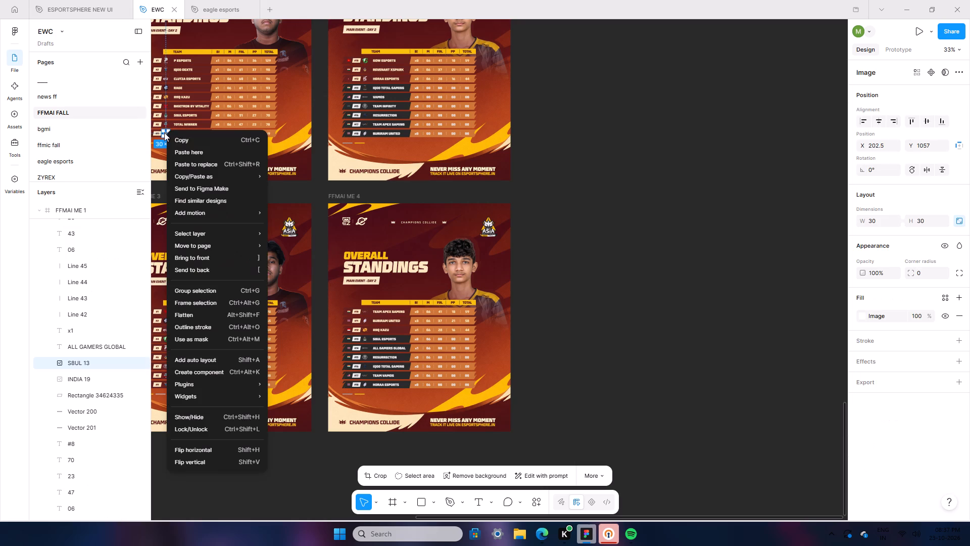
click(174, 136)
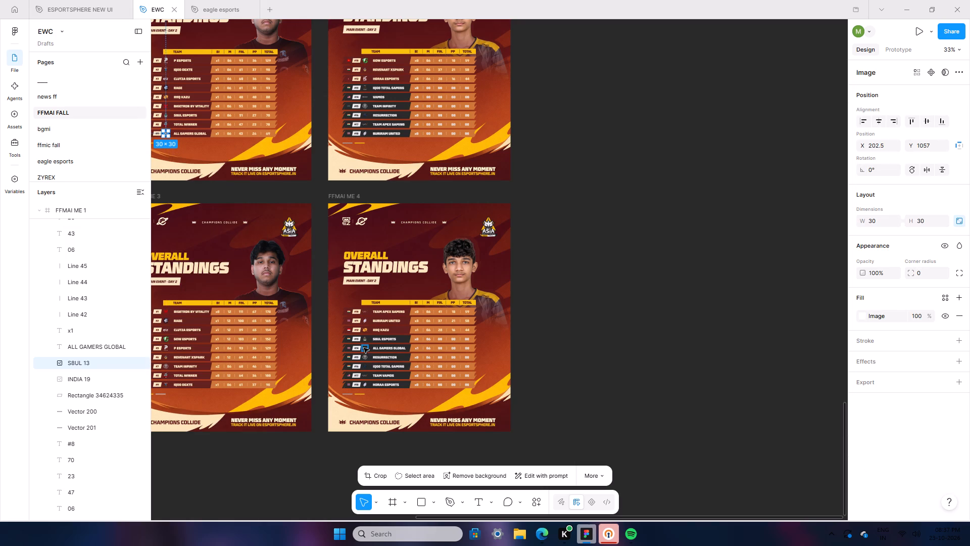
click(364, 348)
right_click(364, 348)
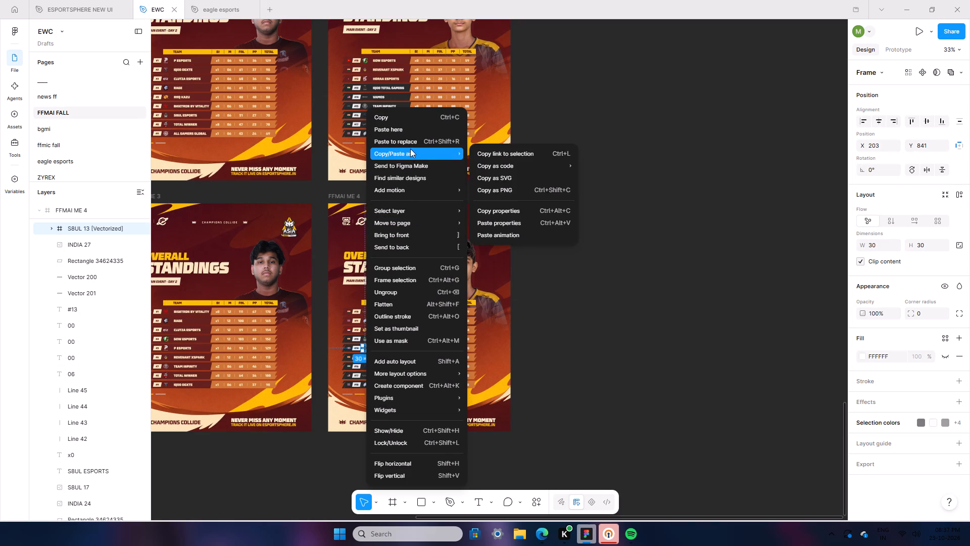
click(410, 142)
click(577, 301)
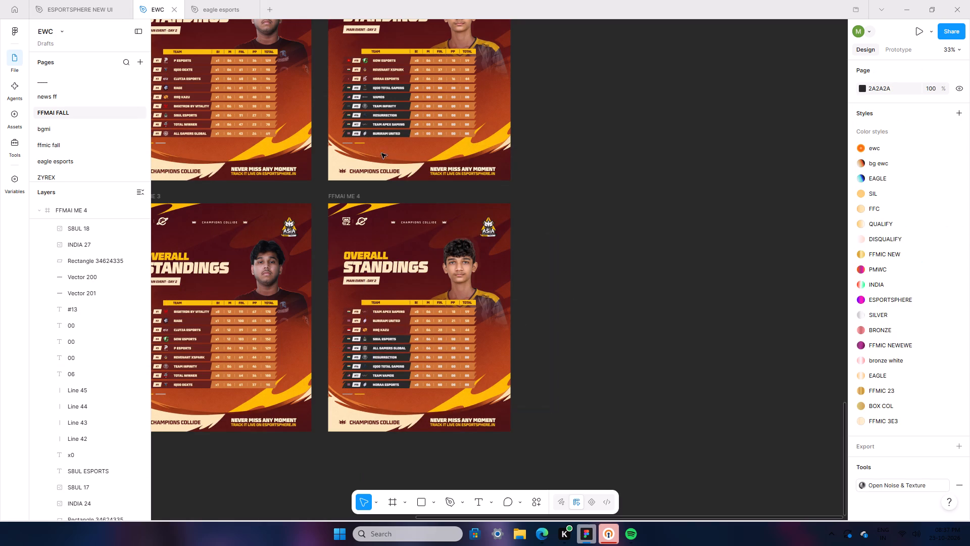
Replace the RESURRECTION logo in row #15 of FFMAI ME 4 with a copy of the RESURRECTION logo from FFMAI ME 2.
click(366, 115)
right_click(364, 118)
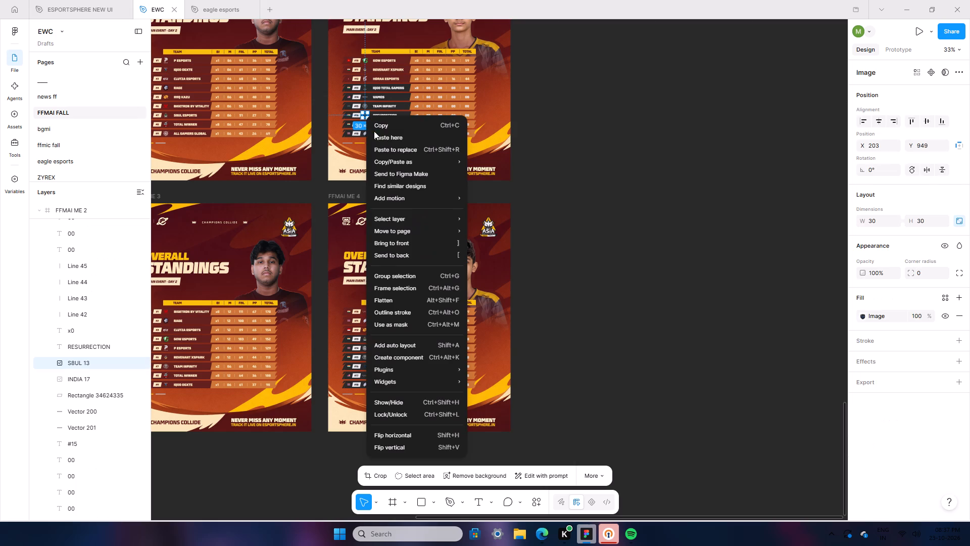
click(379, 125)
click(367, 355)
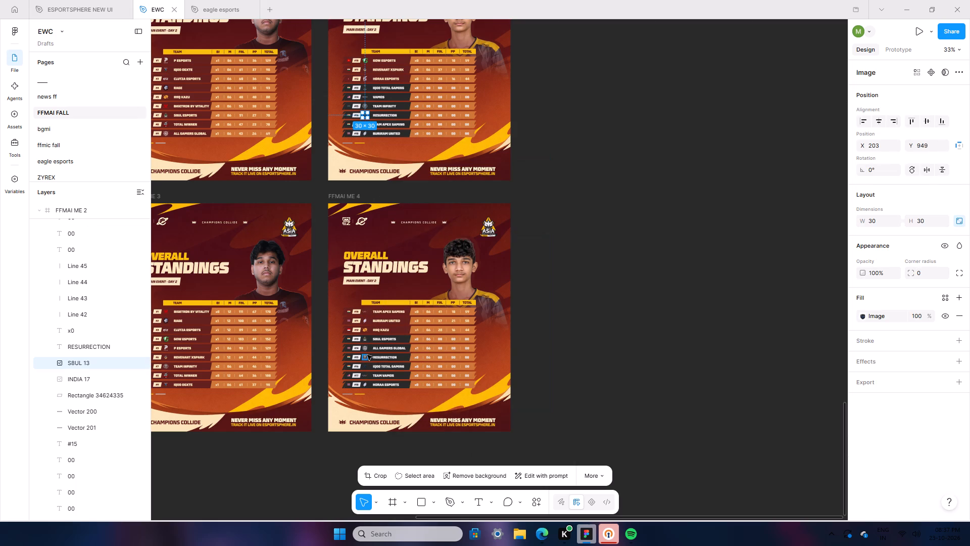
right_click(367, 355)
click(414, 176)
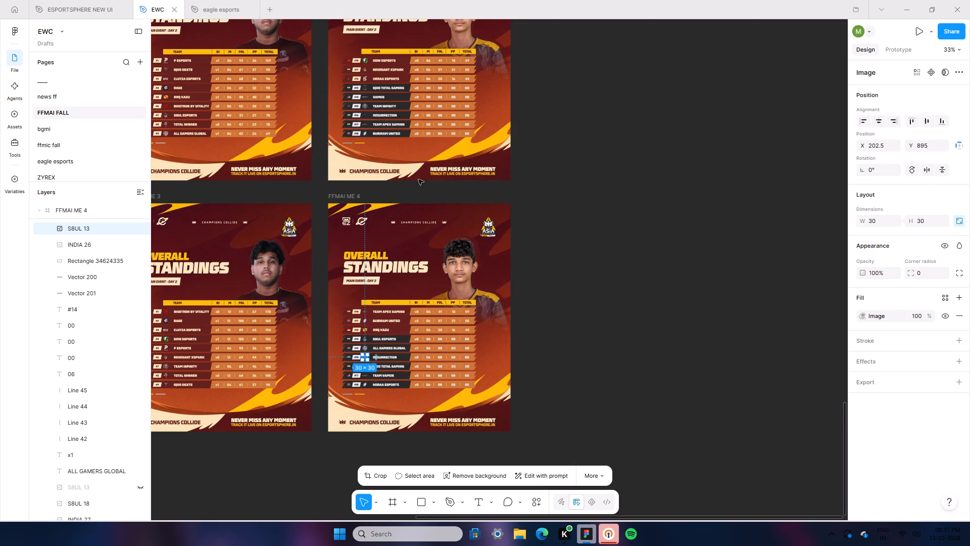
double_click(617, 167)
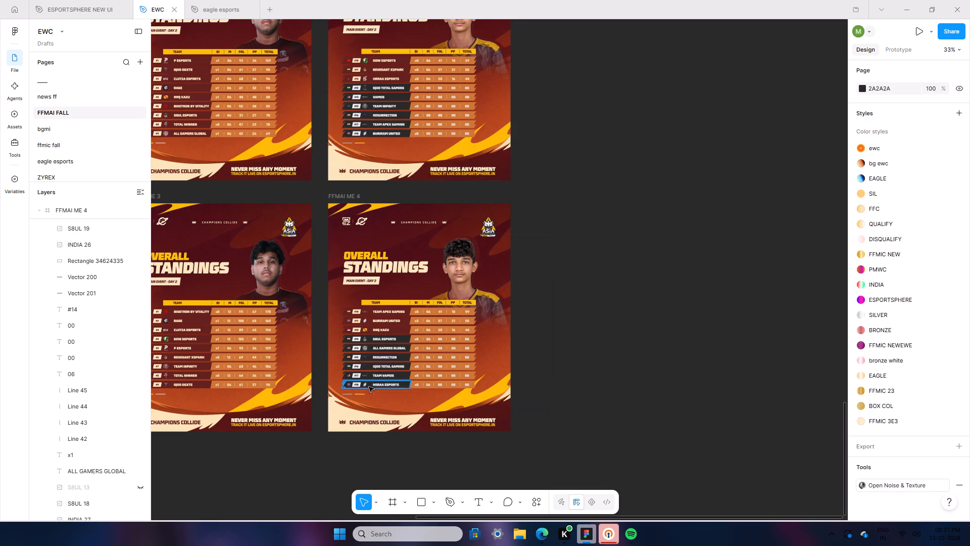
Replace the TEAM VAMOS logo in row #17 of FFMAI ME 4 with a copy of the vectorized VAMOS logo from FFMAI ME 2.
click(364, 95)
right_click(364, 95)
click(387, 98)
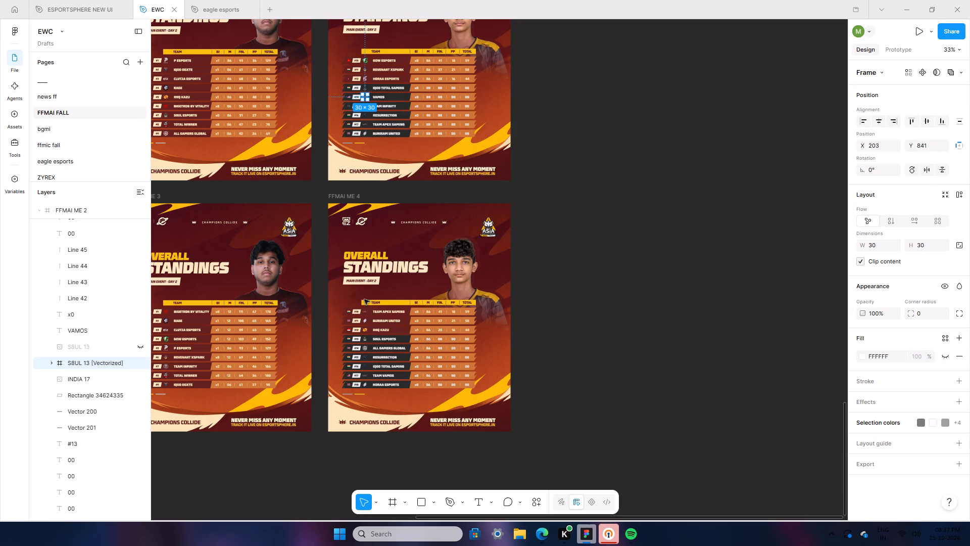
click(366, 376)
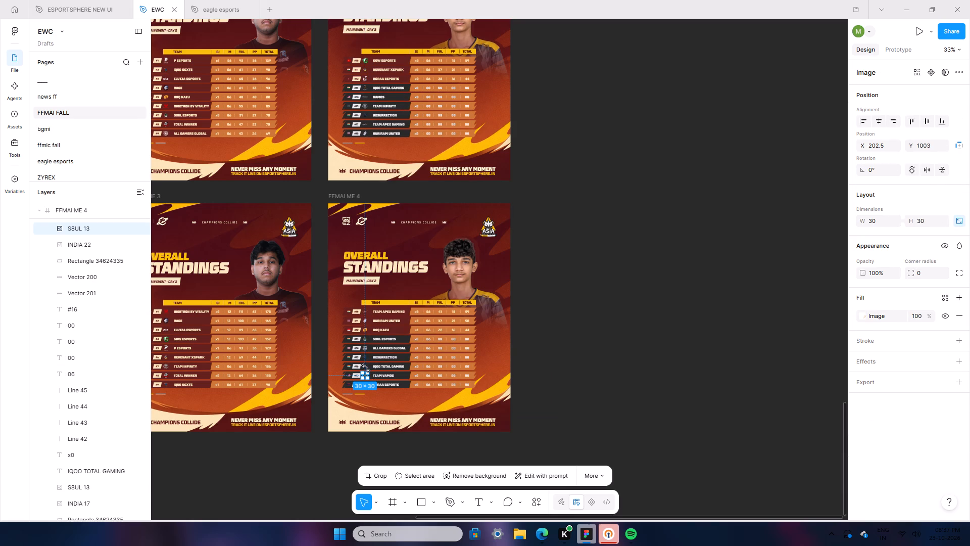
click(600, 337)
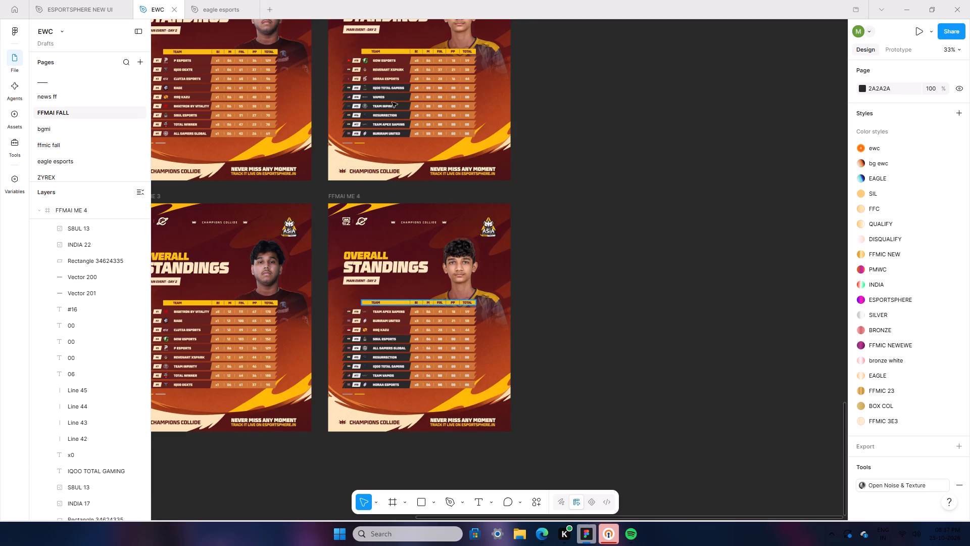
click(366, 373)
right_click(366, 373)
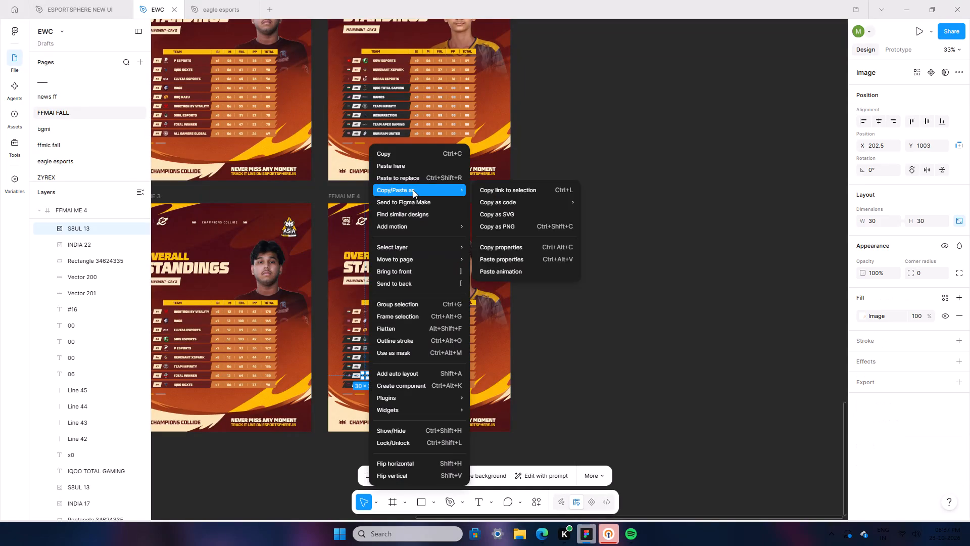
click(410, 175)
double_click(561, 186)
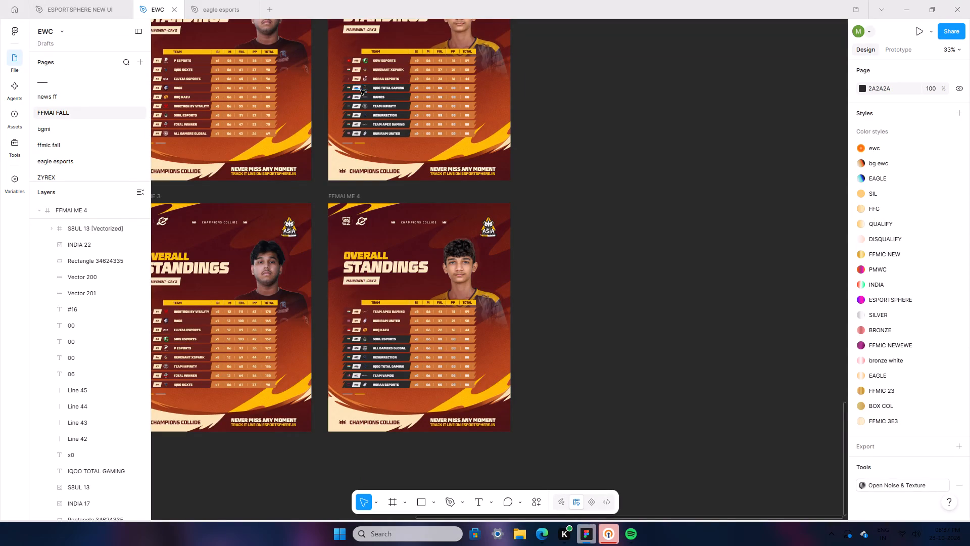
Replace the IQOO TOTAL GAMING logo in row #16 of FFMAI ME 4 with a copy of that team's logo from FFMAI ME 2.
click(362, 88)
right_click(362, 88)
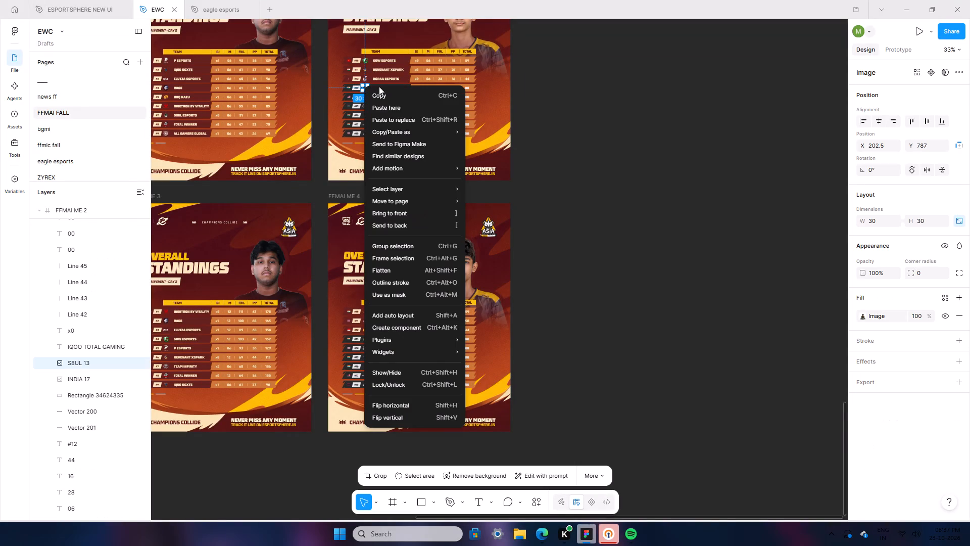
click(377, 93)
click(366, 367)
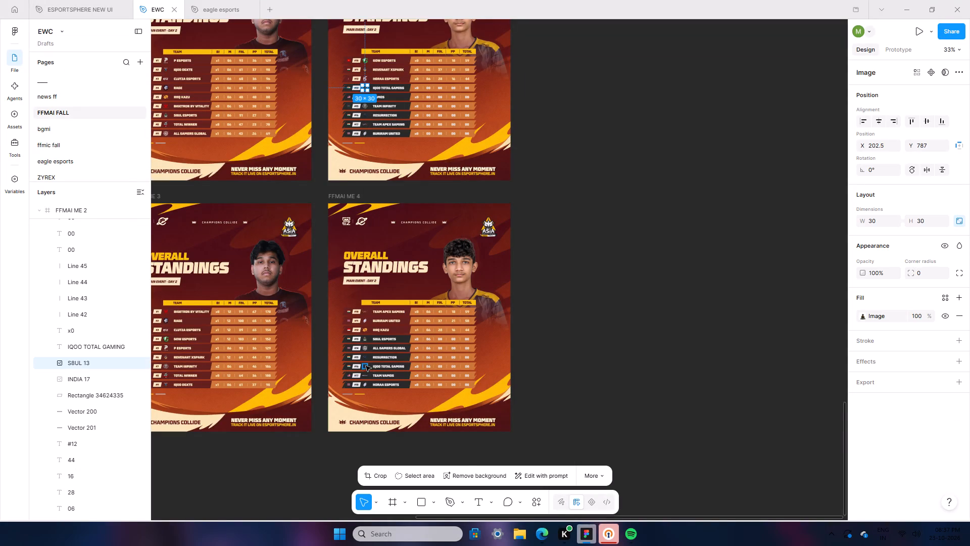
right_click(365, 365)
click(404, 175)
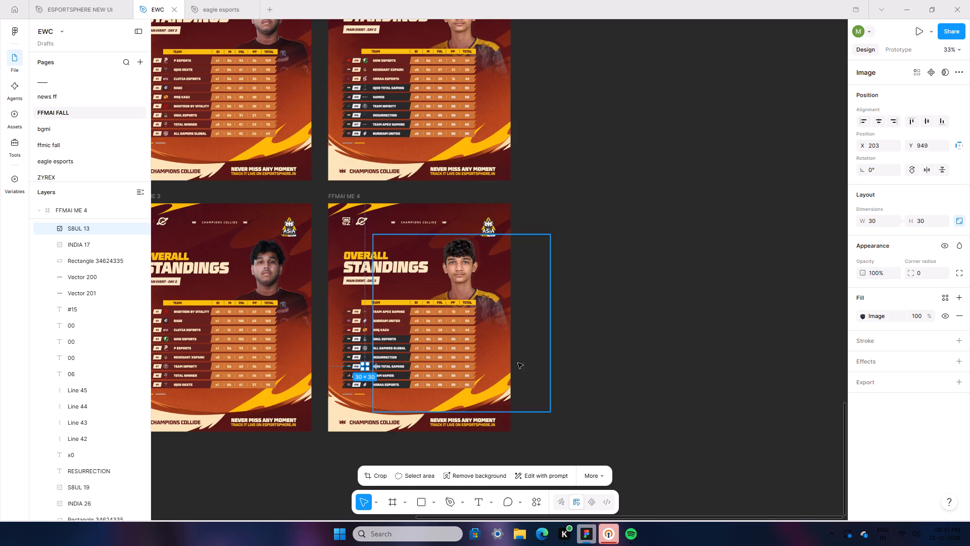
double_click(559, 374)
Replace the HORAA ESPORTS logo in row #18 of FFMAI ME 4 with a copy of the HORAA ESPORTS logo from FFMAI ME 2.
click(365, 384)
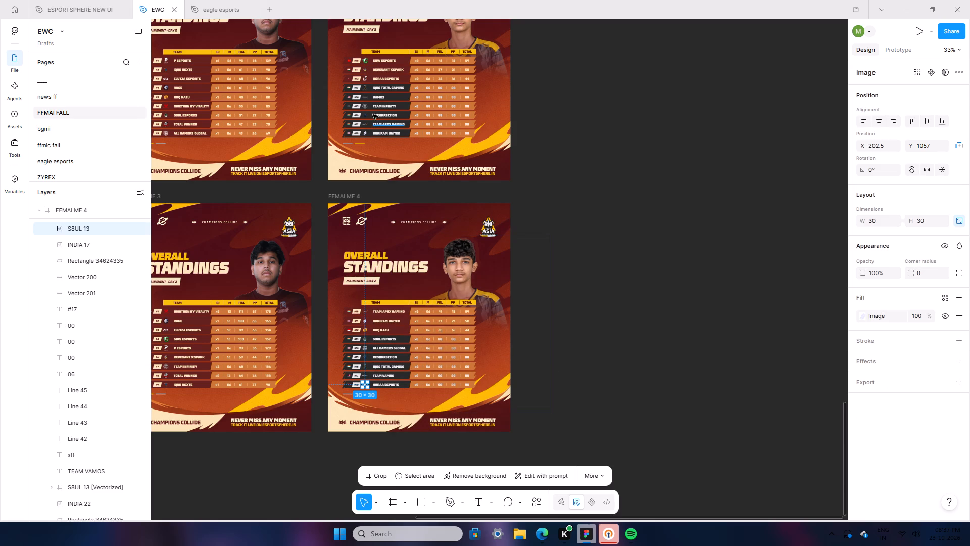
double_click(365, 78)
right_click(365, 78)
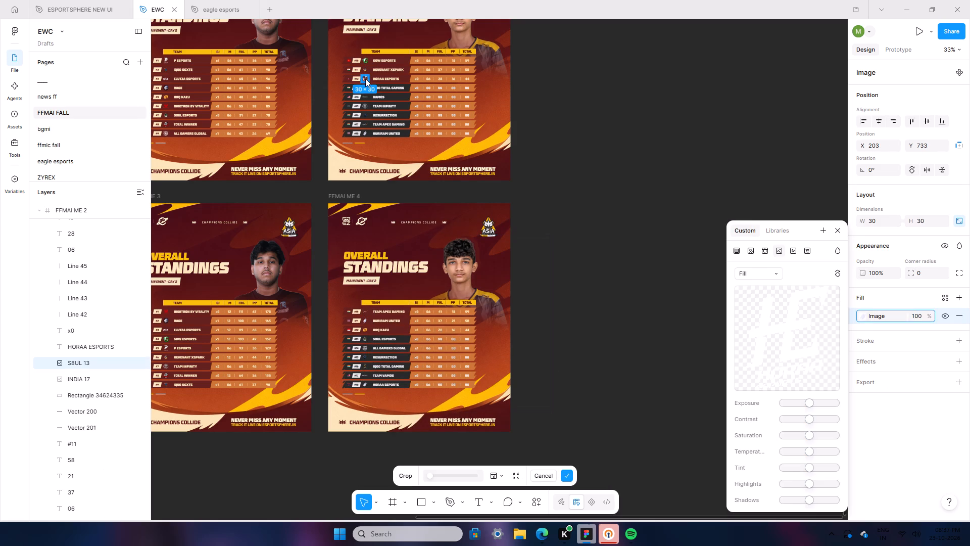
click(412, 87)
double_click(572, 254)
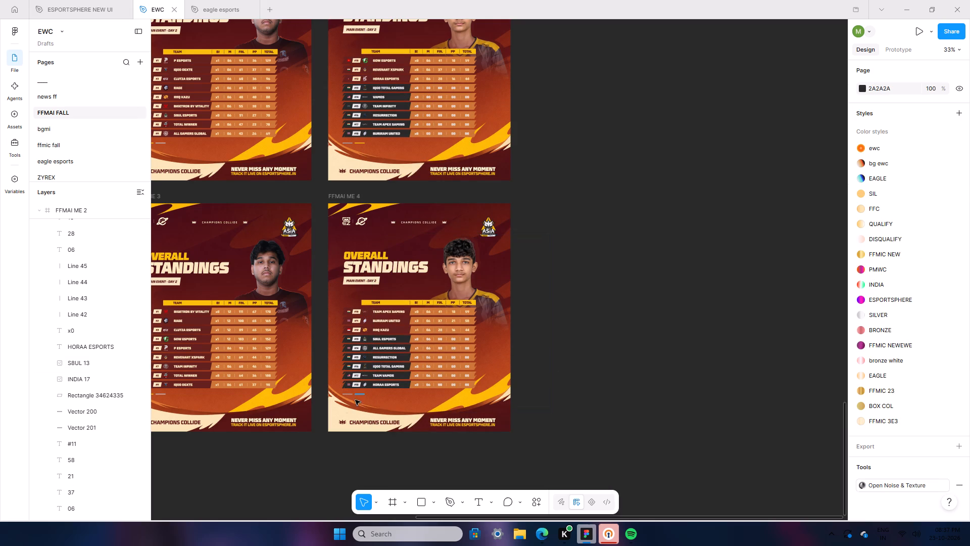
click(365, 383)
right_click(365, 383)
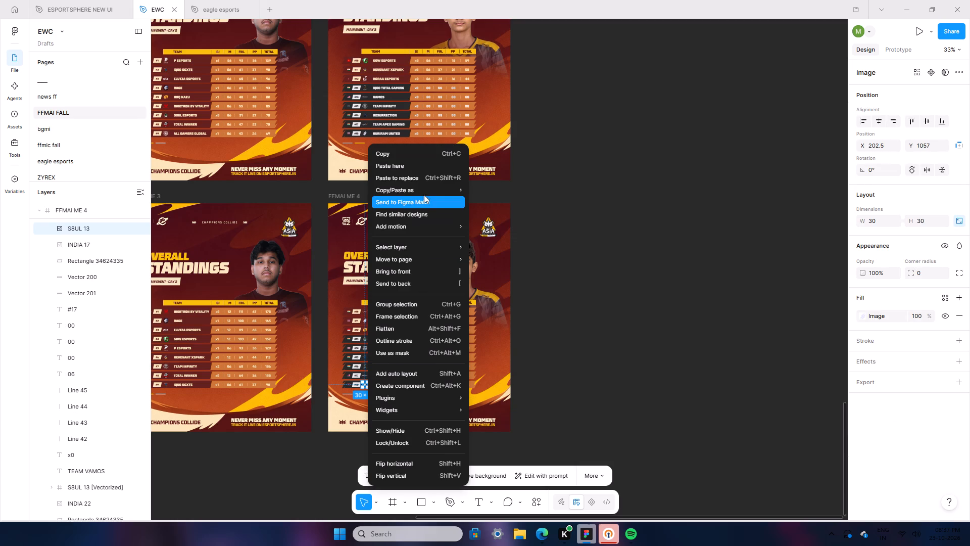
click(418, 181)
click(542, 317)
click(545, 322)
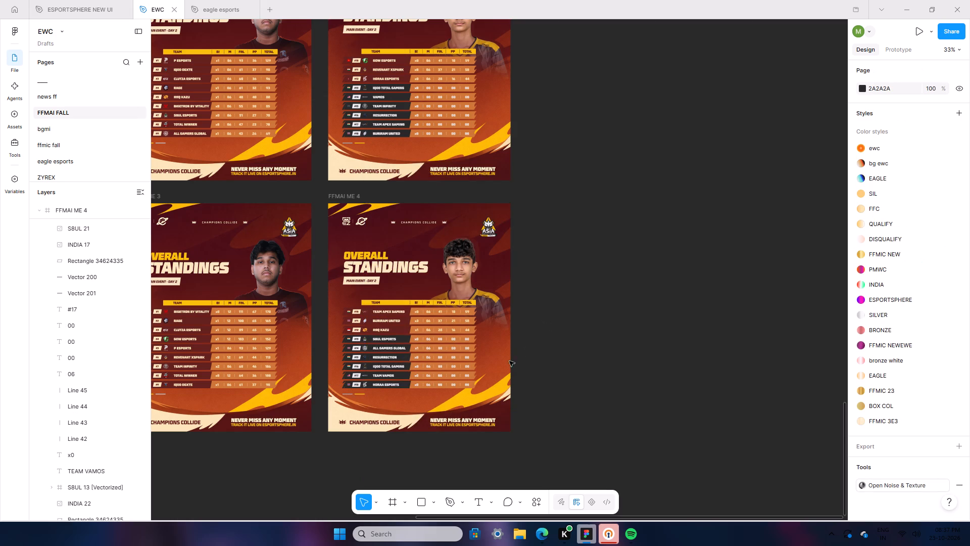
Set the FIN. values in FFMAI ME 4 to 64 for TEAM APEX GAMING, 52 for BURIRAM UNITED and 48 for RRQ KAZU.
ctrl+scroll(458, 387, up, 10)
ctrl+scroll(298, 387, up, 5)
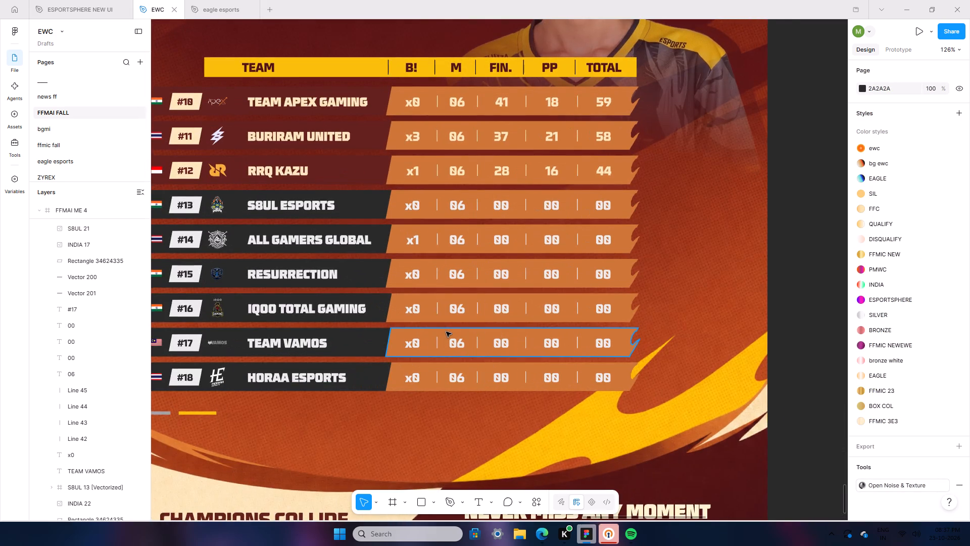
ctrl+scroll(446, 332, up, 2)
triple_click(510, 83)
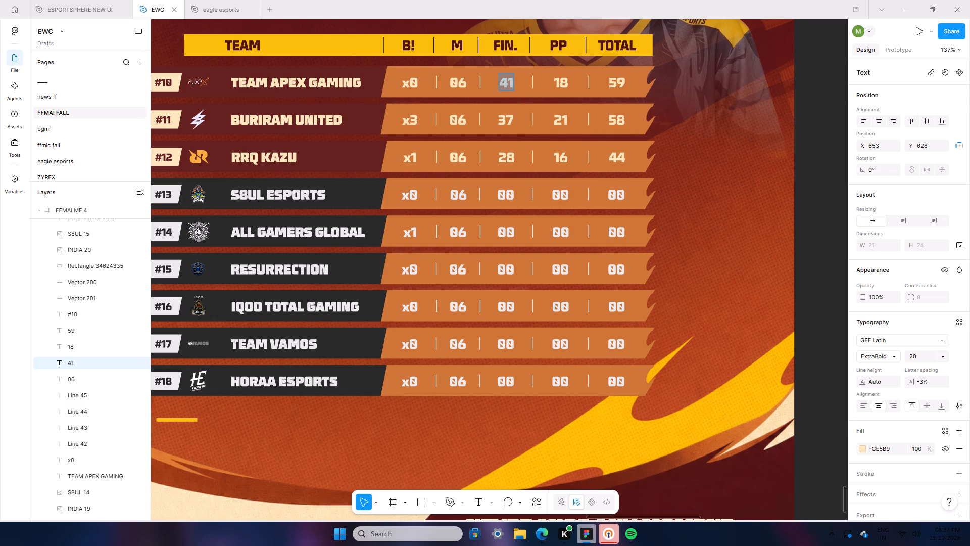
text(64)
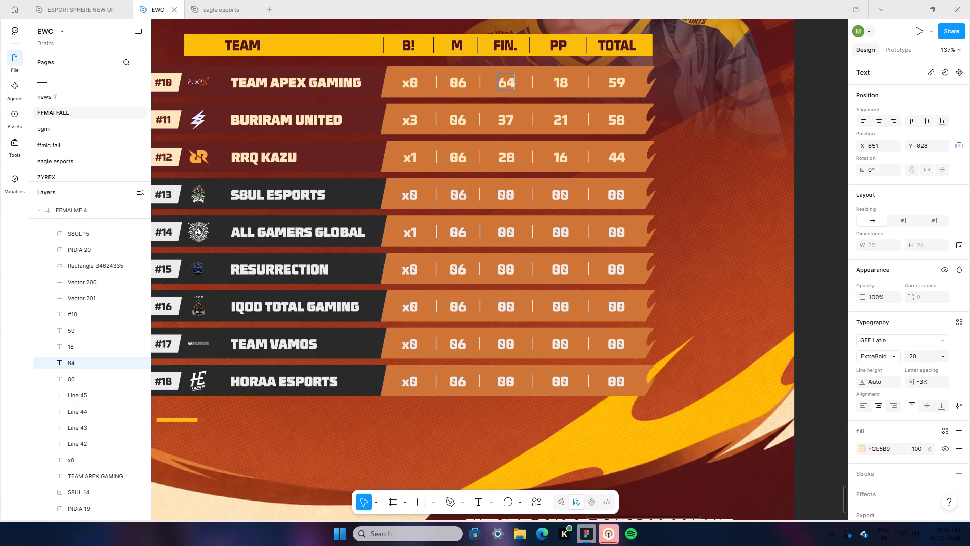
triple_click(511, 117)
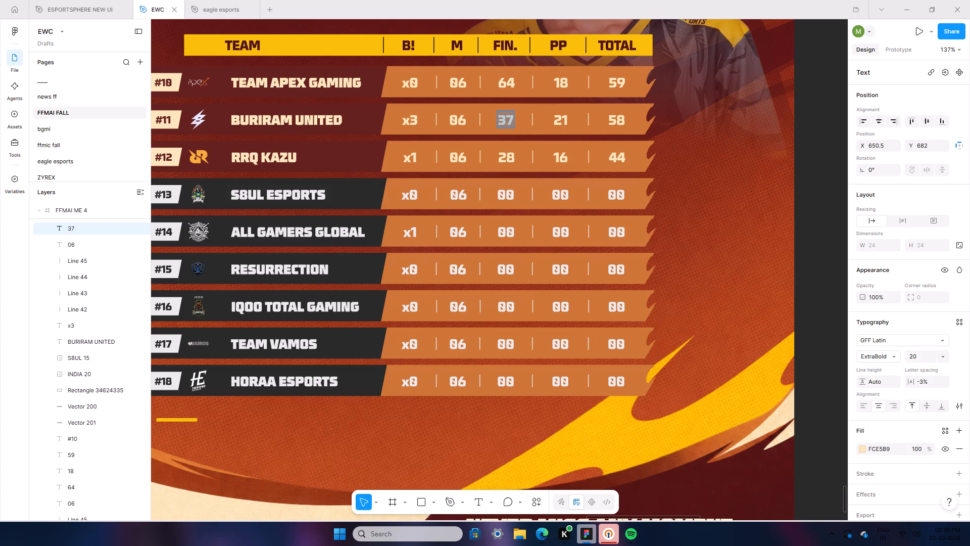
text(52)
double_click(509, 149)
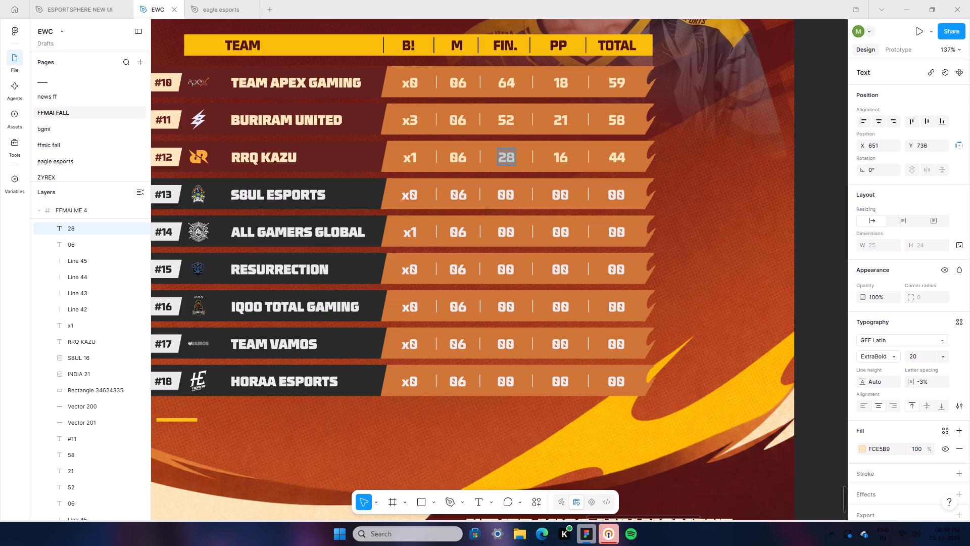
text(48)
Set the FIN. values in rows #13 to #17 of FFMAI ME 4 to 51, 43, 43, 39 and 39.
double_click(500, 192)
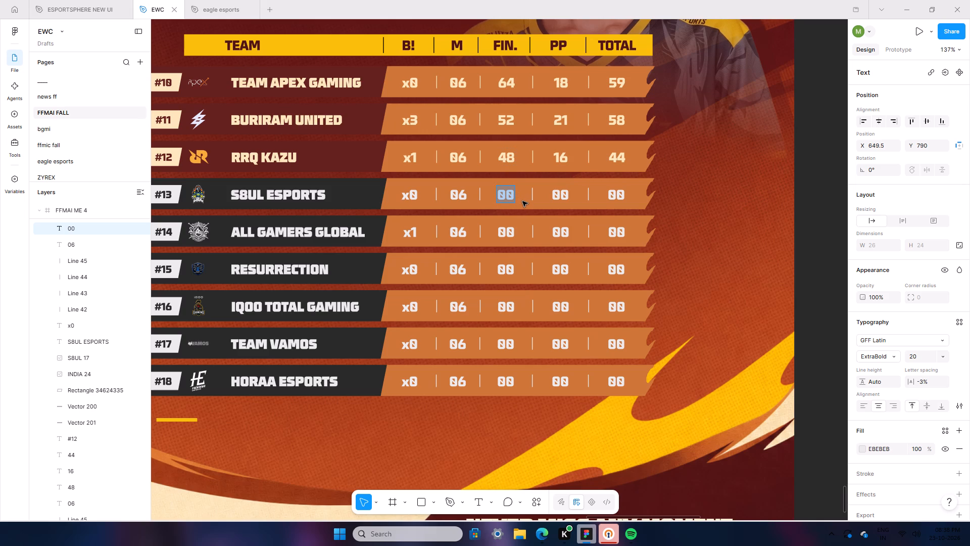
text(51)
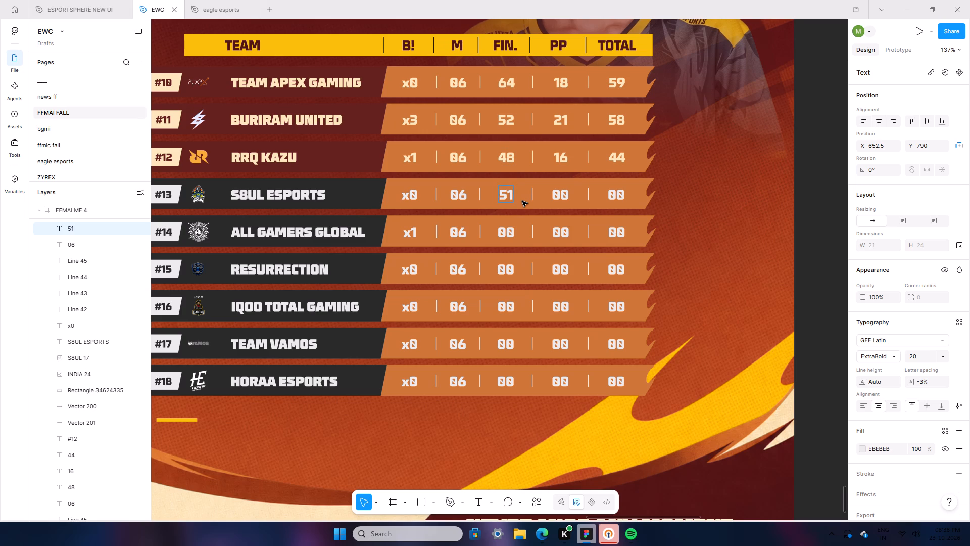
double_click(506, 224)
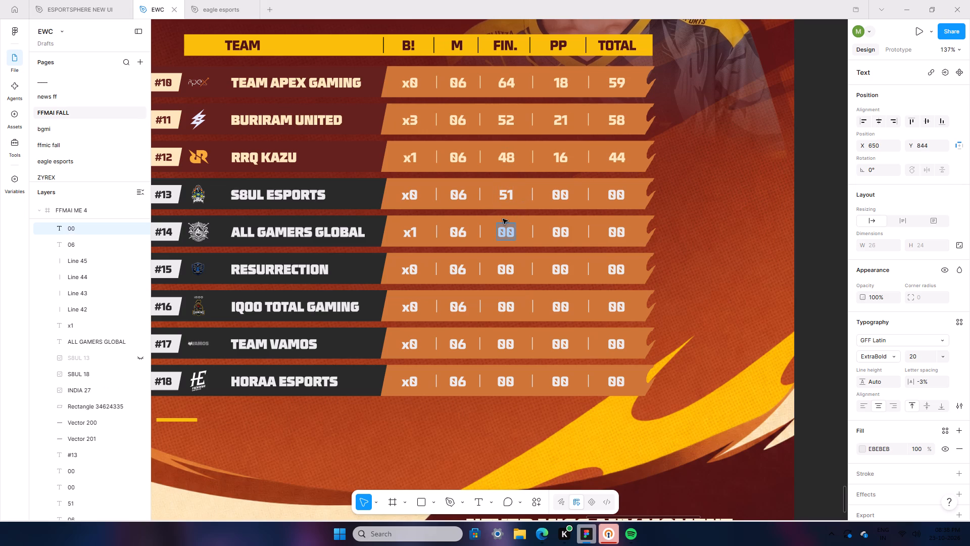
text(43)
double_click(513, 271)
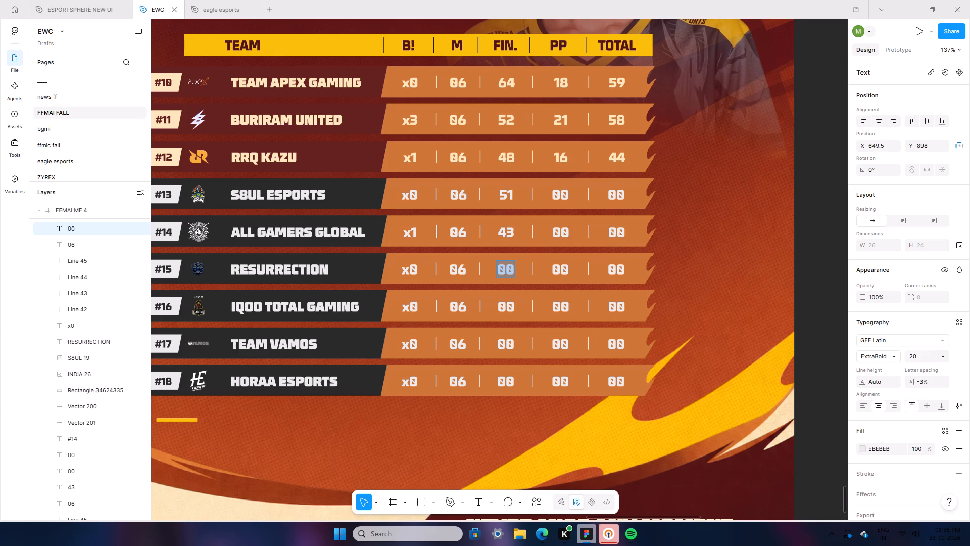
text(43)
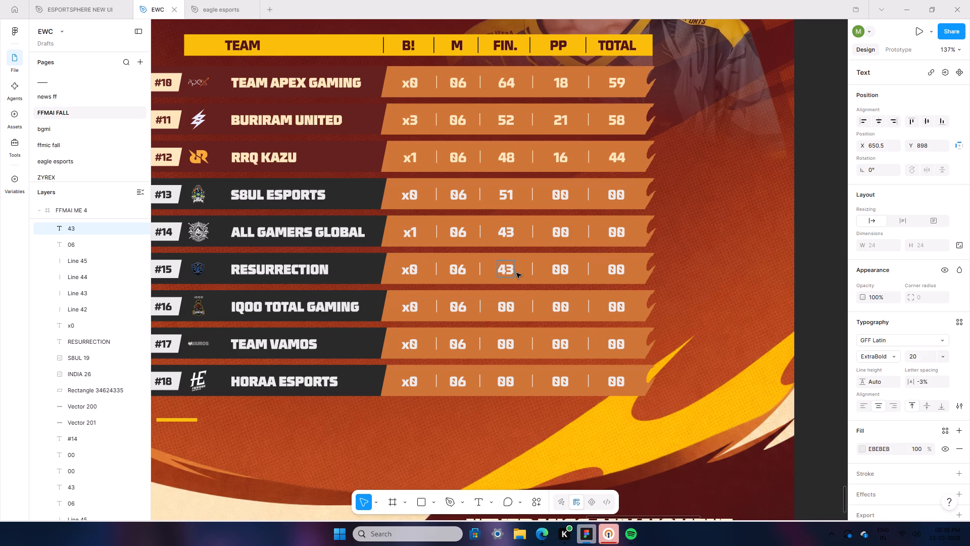
double_click(502, 311)
text(39)
double_click(506, 346)
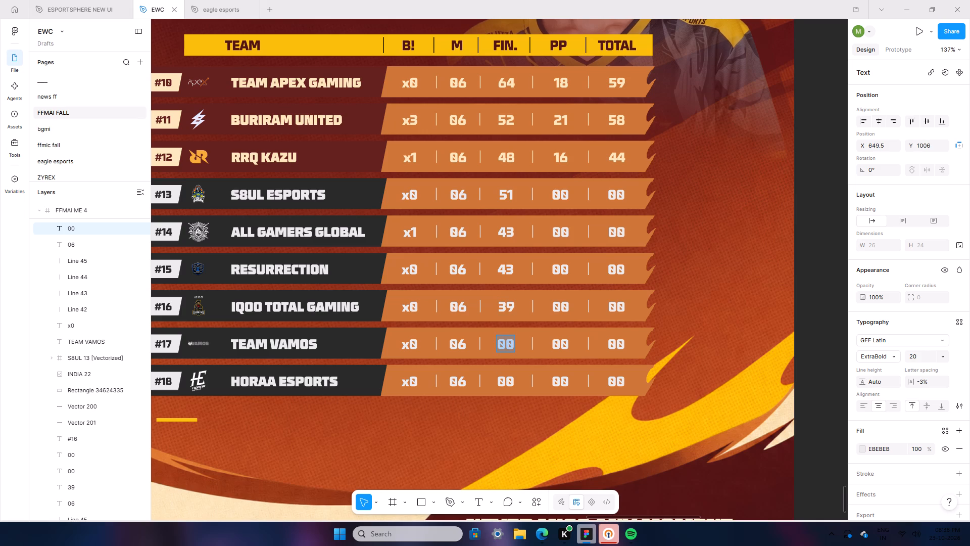
text(39)
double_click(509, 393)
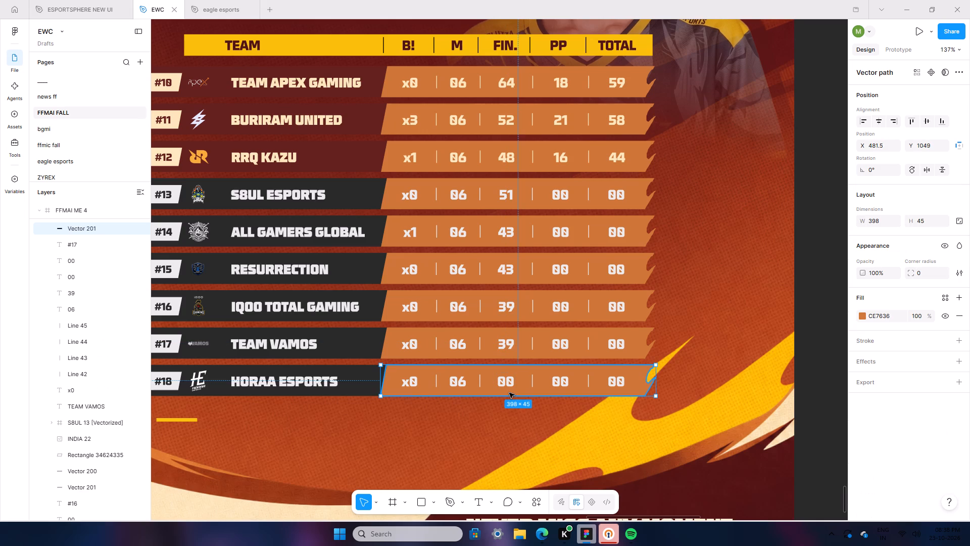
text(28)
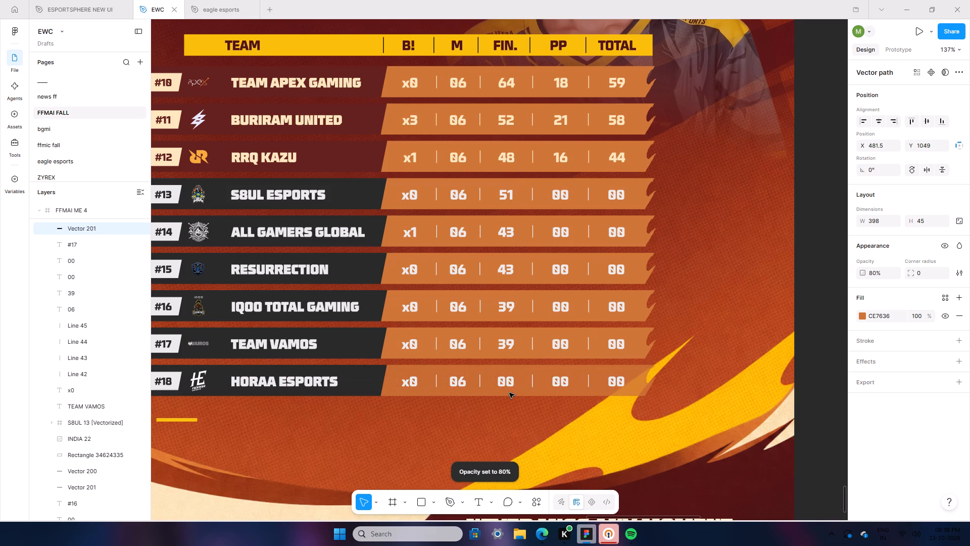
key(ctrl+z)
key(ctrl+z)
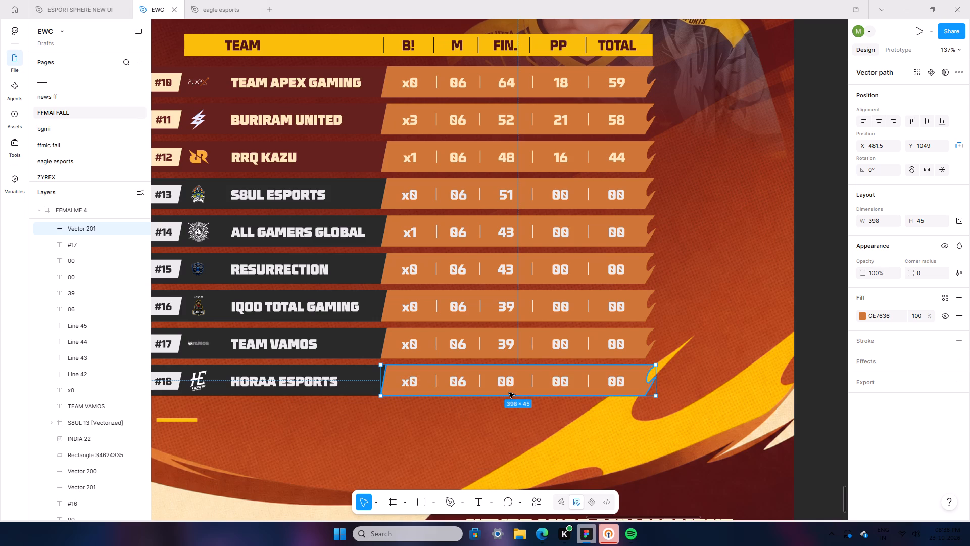
Set the FIN. value of HORAA ESPORTS in row #18 of FFMAI ME 4 to 28.
double_click(503, 383)
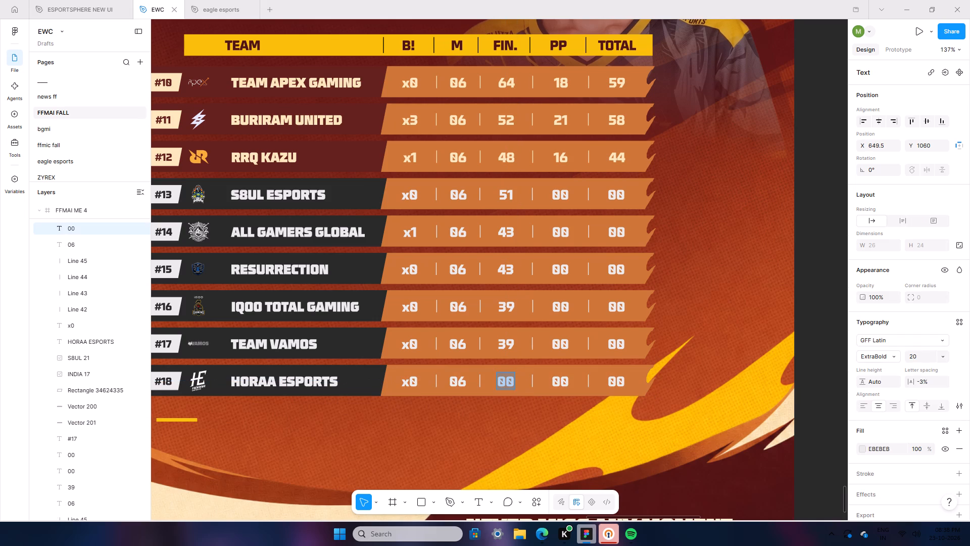
text(28)
Set the PP values in FFMAI ME 4 to 33 for TEAM APEX GAMING, 38 for BURIRAM UNITED and 40 for RRQ KAZU.
double_click(557, 84)
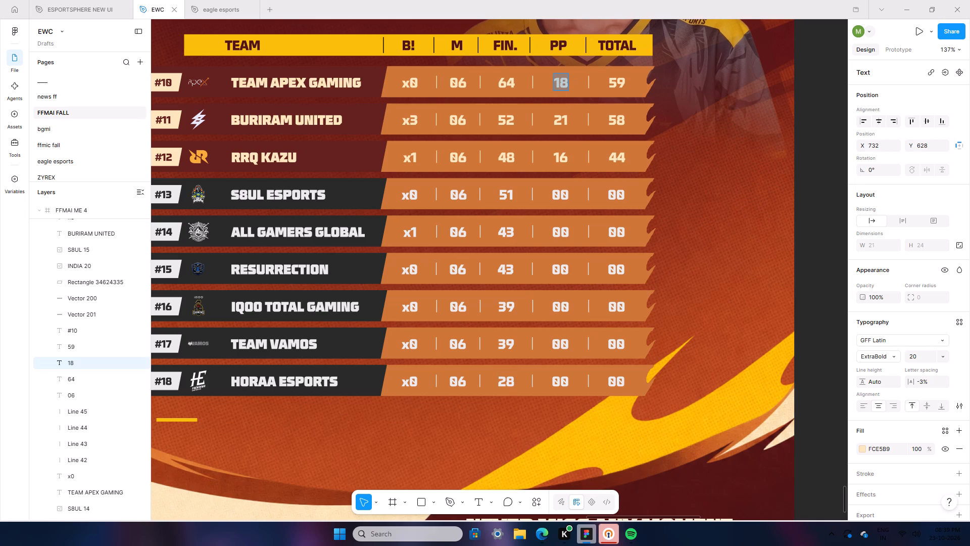
text(33)
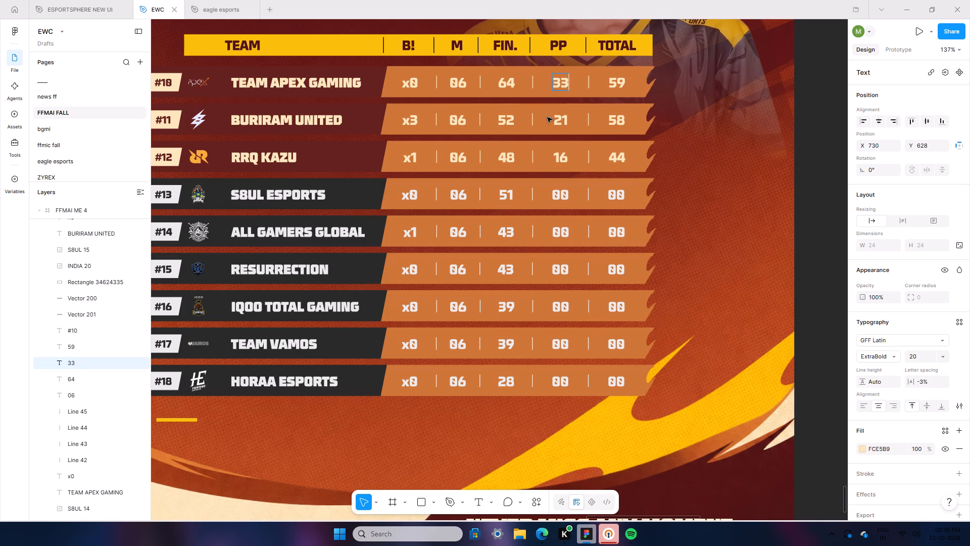
double_click(553, 118)
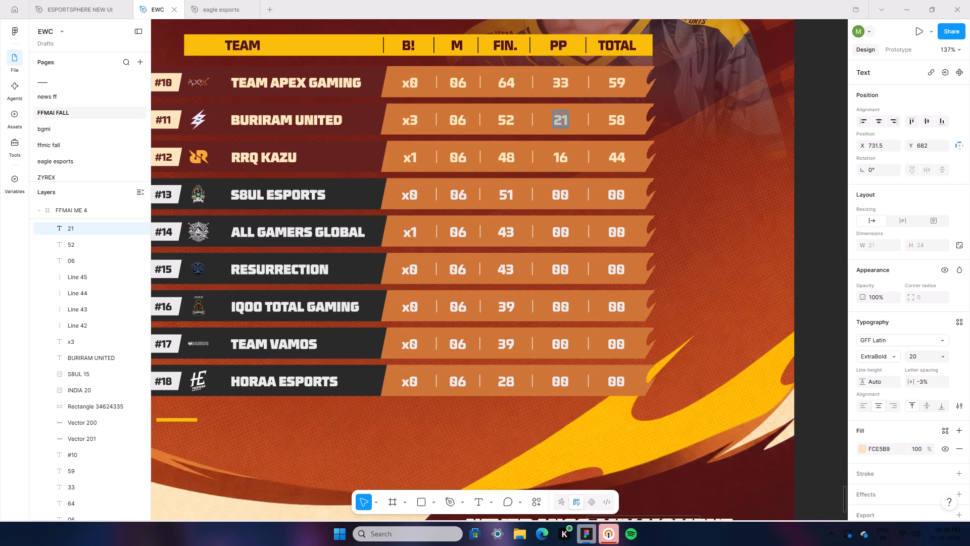
text(38)
double_click(557, 148)
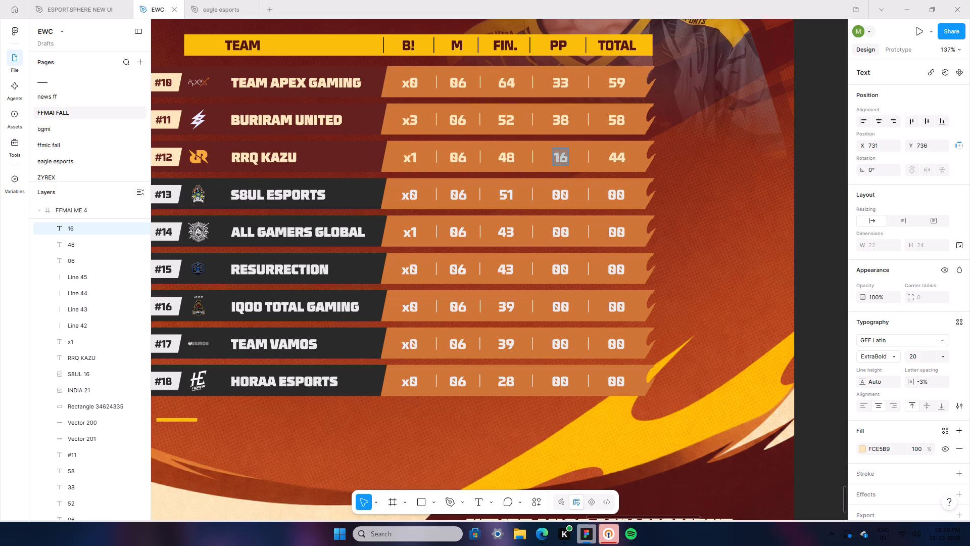
key(4)
key(0)
Set the PP values in rows #13 to #18 of FFMAI ME 4 to 27, 26, 25, 18, 16 and 16.
double_click(559, 194)
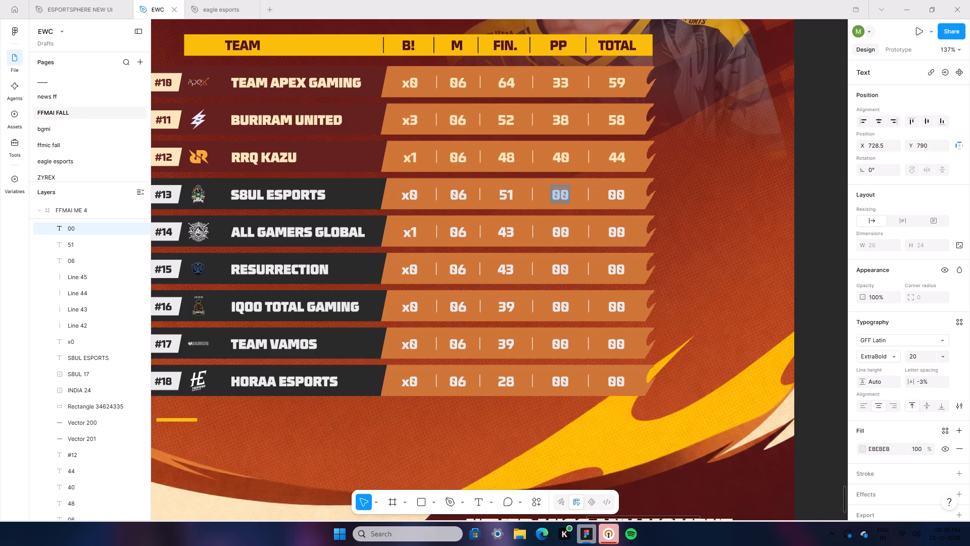
text(27)
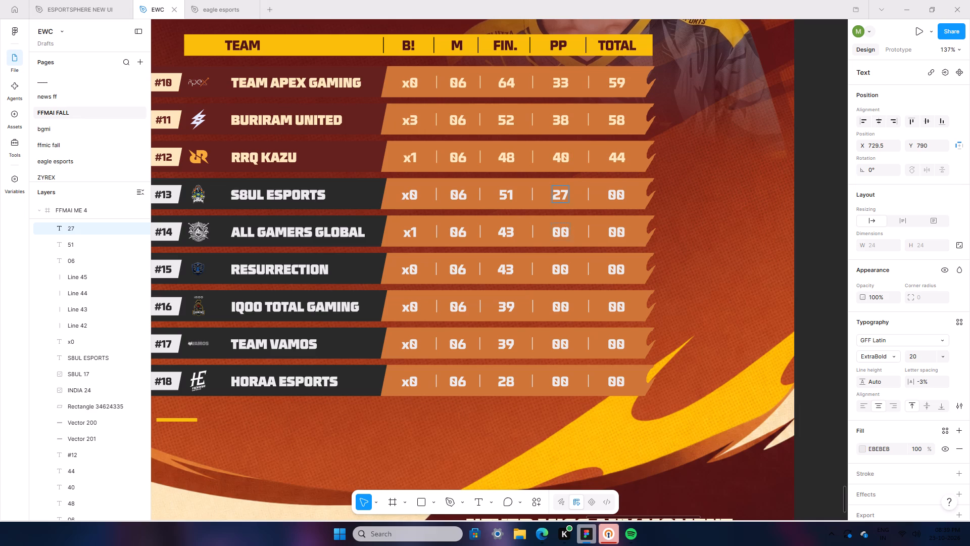
double_click(565, 225)
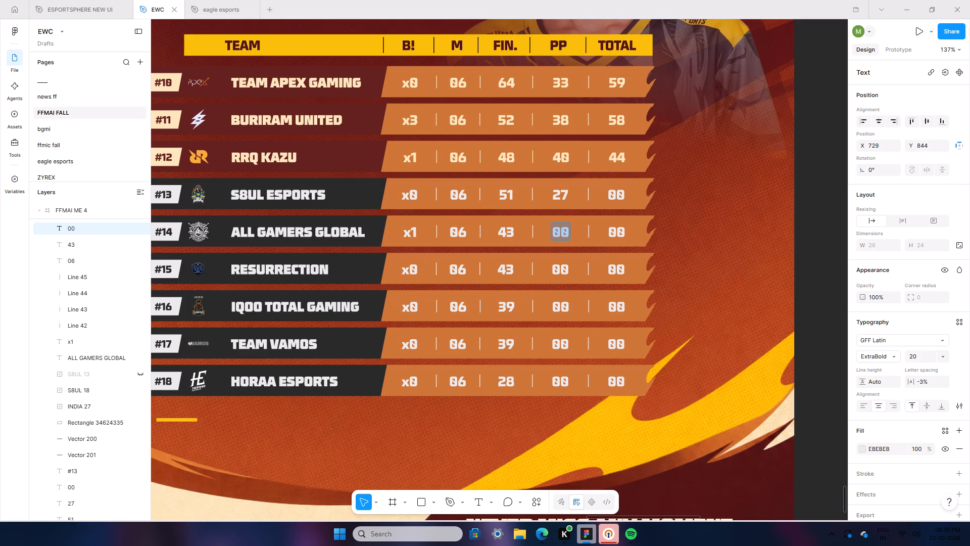
text(26)
double_click(562, 271)
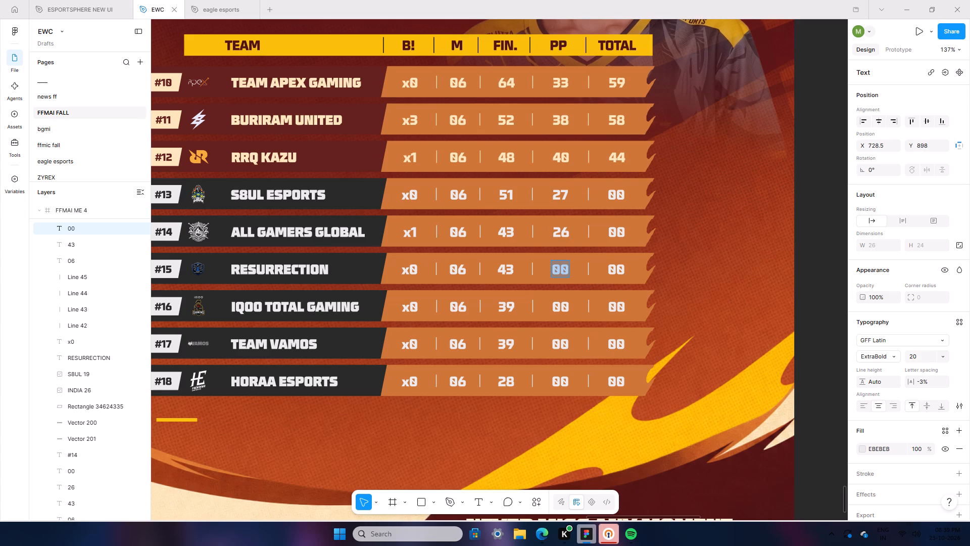
text(25)
double_click(555, 305)
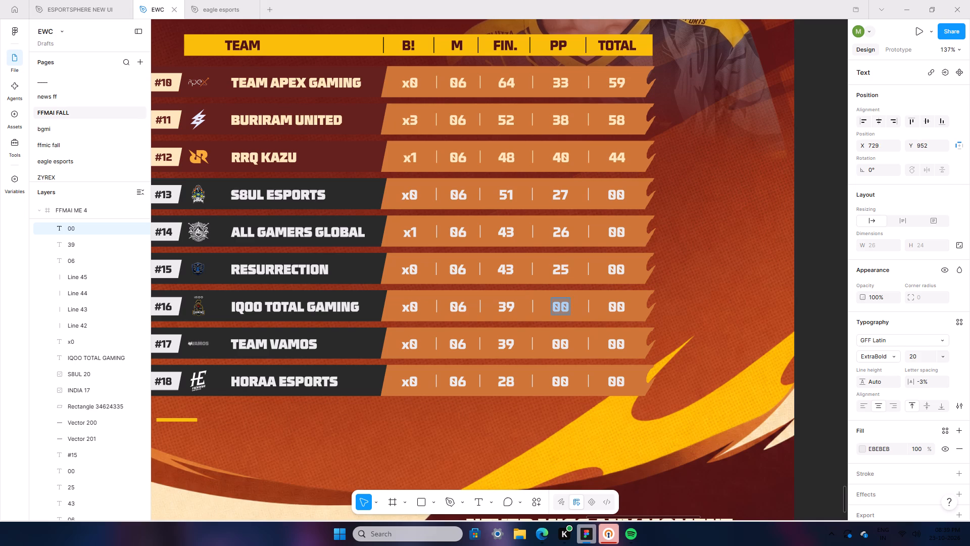
text(18)
double_click(565, 341)
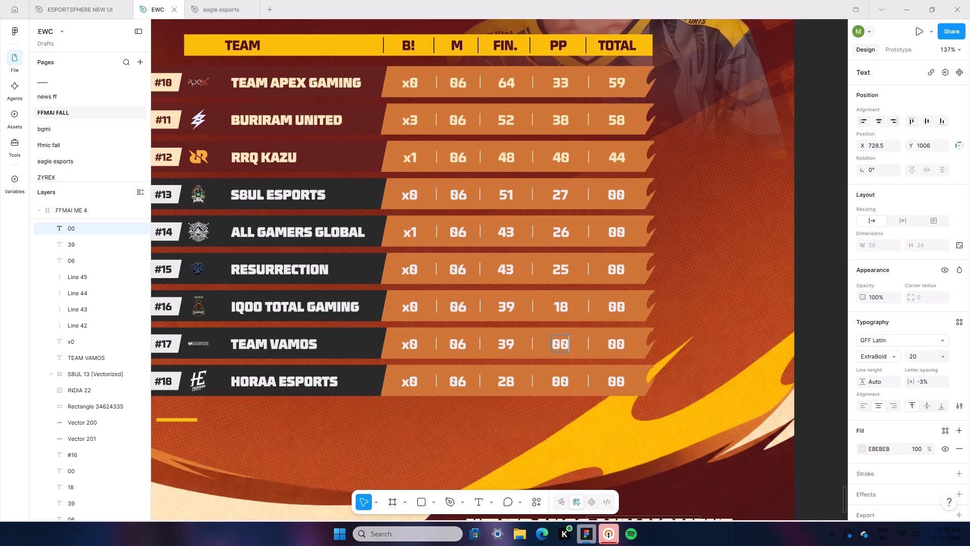
text(16)
double_click(556, 385)
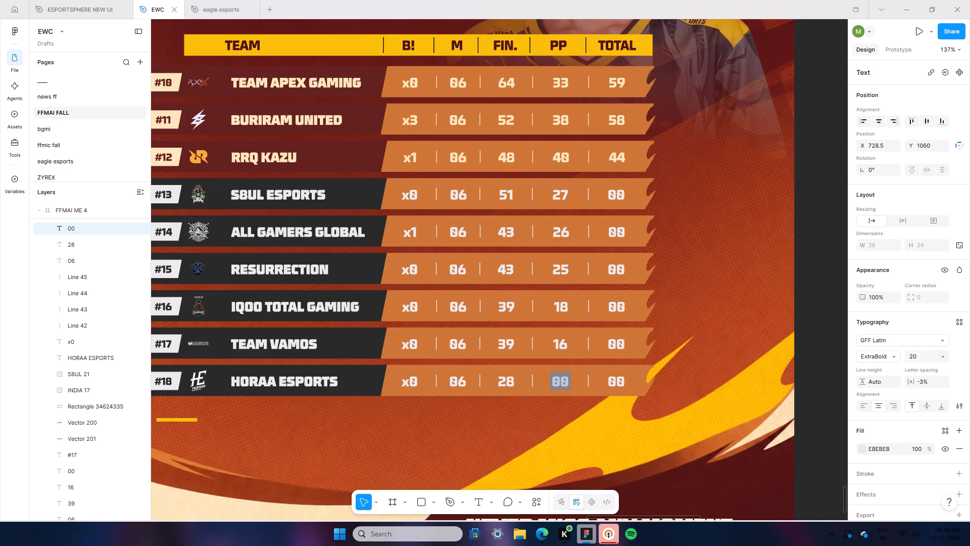
text(16)
Set the TOTAL values in FFMAI ME 4 to 97 for TEAM APEX GAMING, 90 for BURIRAM UNITED and 88 for RRQ KAZU.
double_click(618, 81)
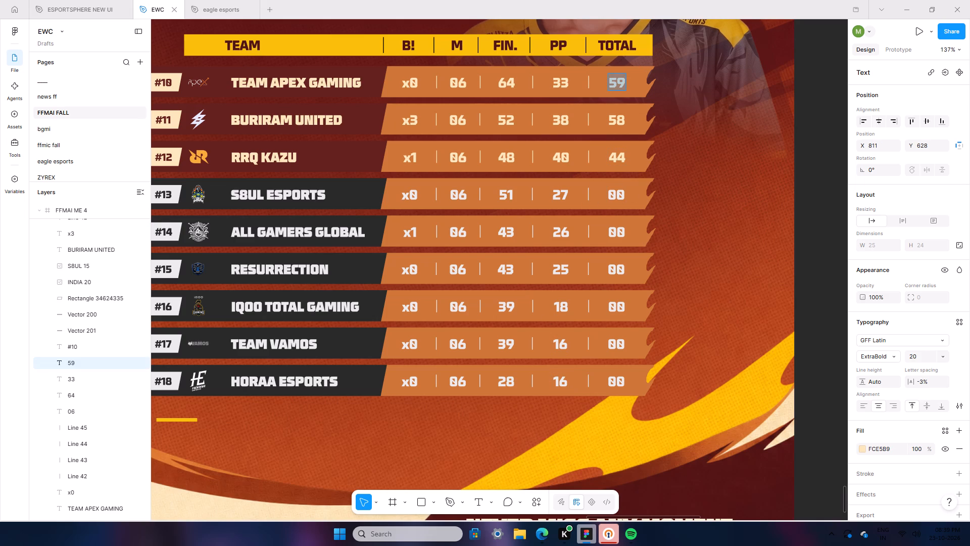
text(97)
double_click(625, 119)
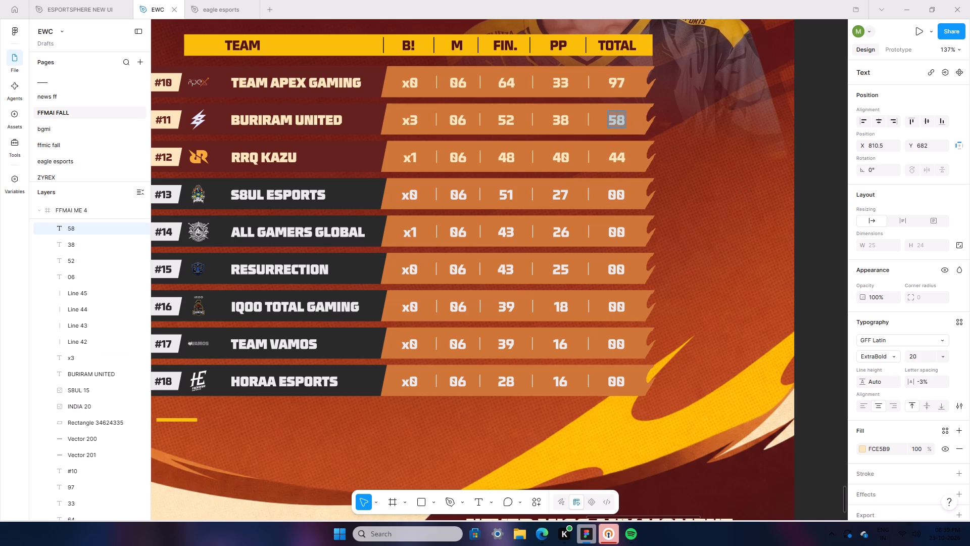
text(96)
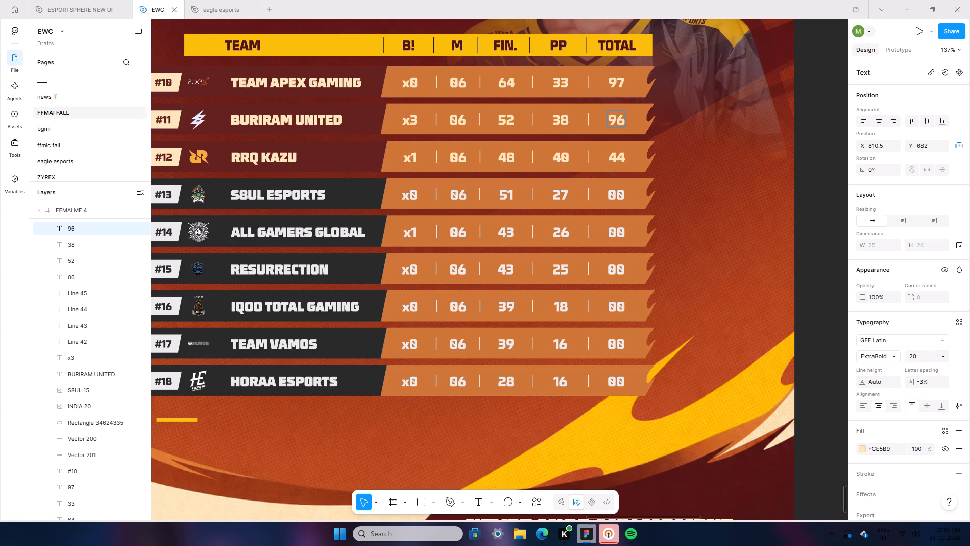
double_click(618, 149)
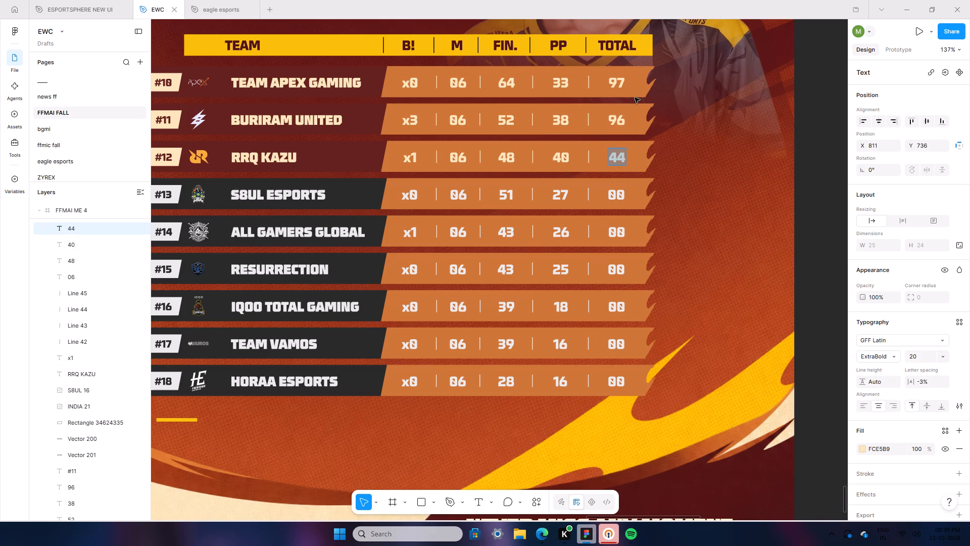
double_click(617, 117)
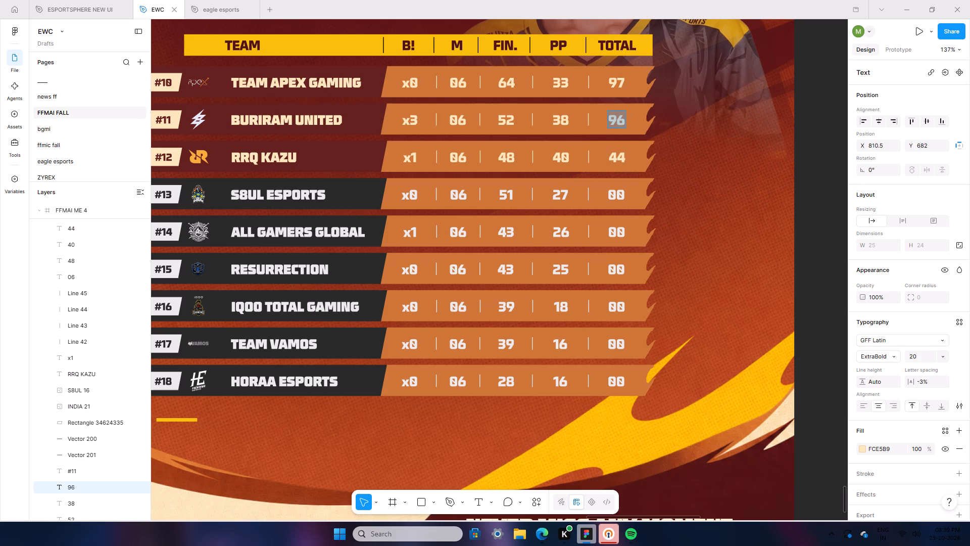
text(90)
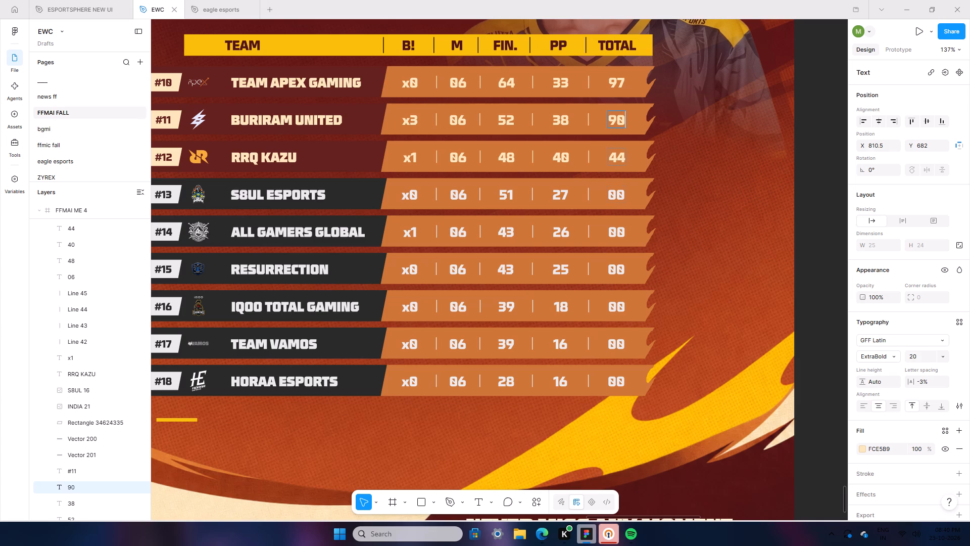
double_click(619, 159)
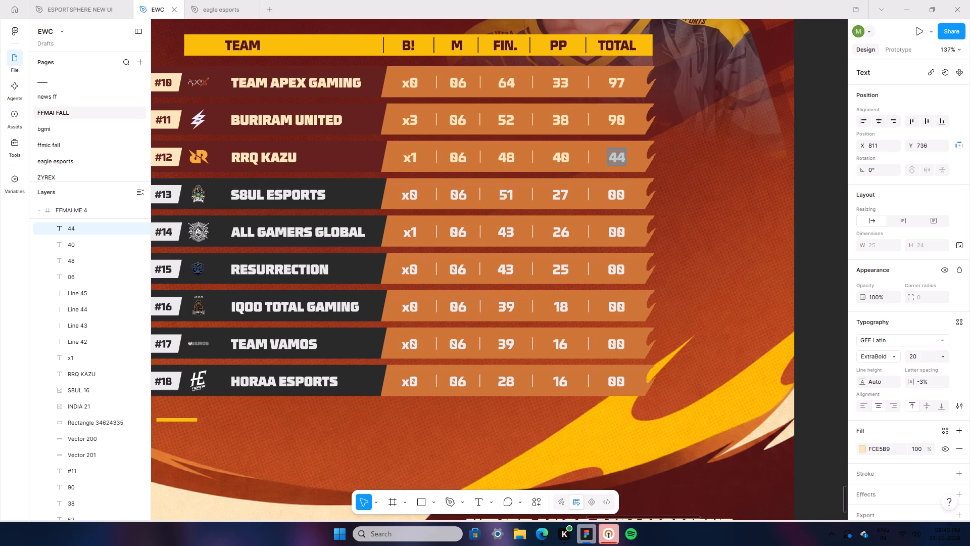
text(88)
Set the TOTAL values in rows #13 to #17 of FFMAI ME 4 to 78, 69, 68, 57 and 55.
double_click(612, 194)
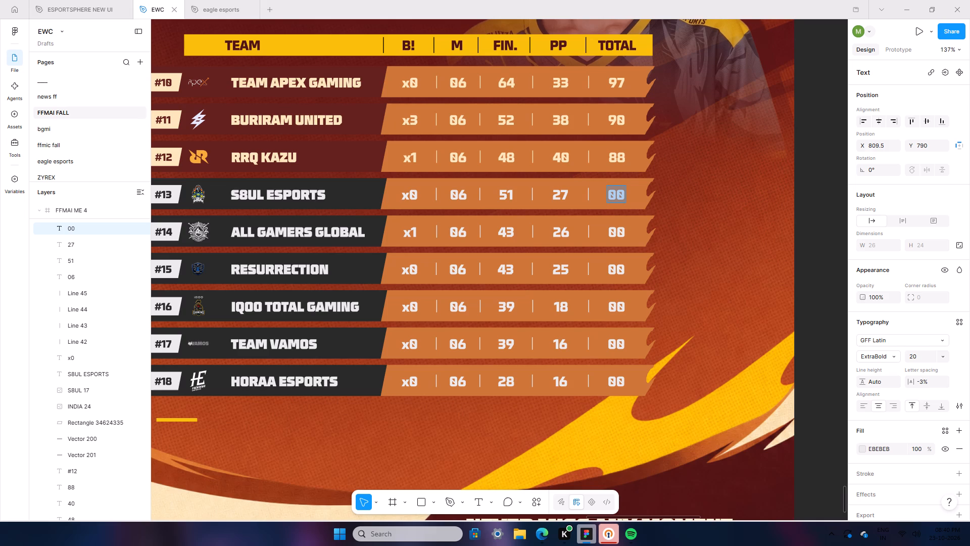
text(78)
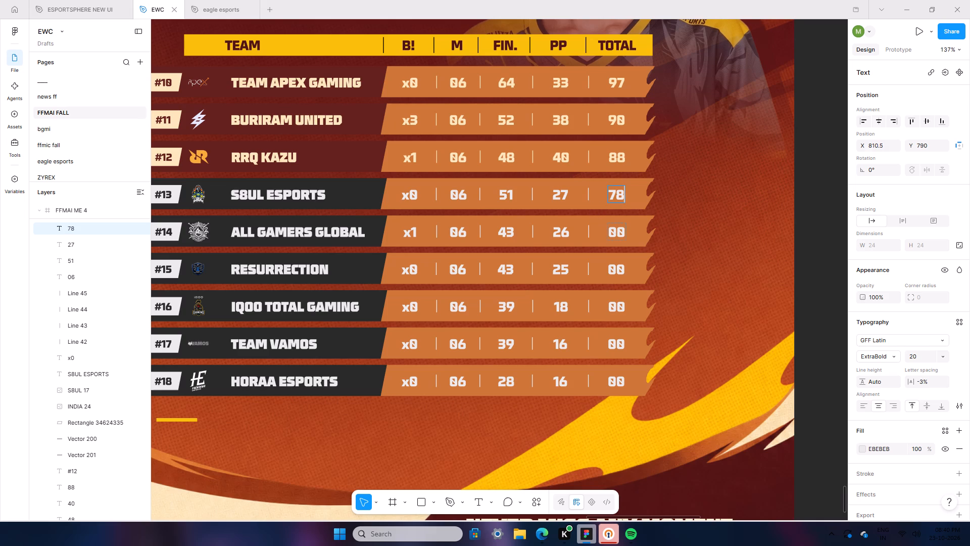
double_click(616, 230)
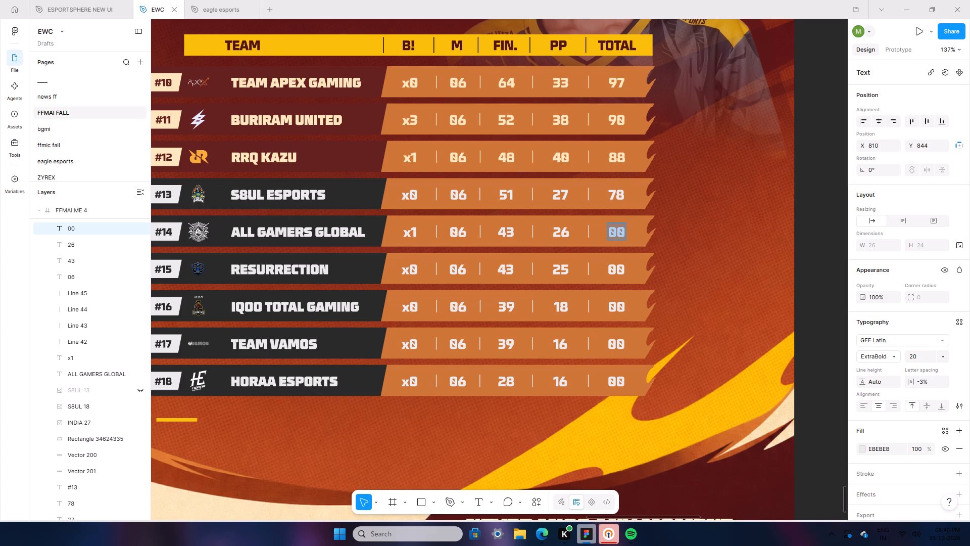
text(69)
double_click(614, 278)
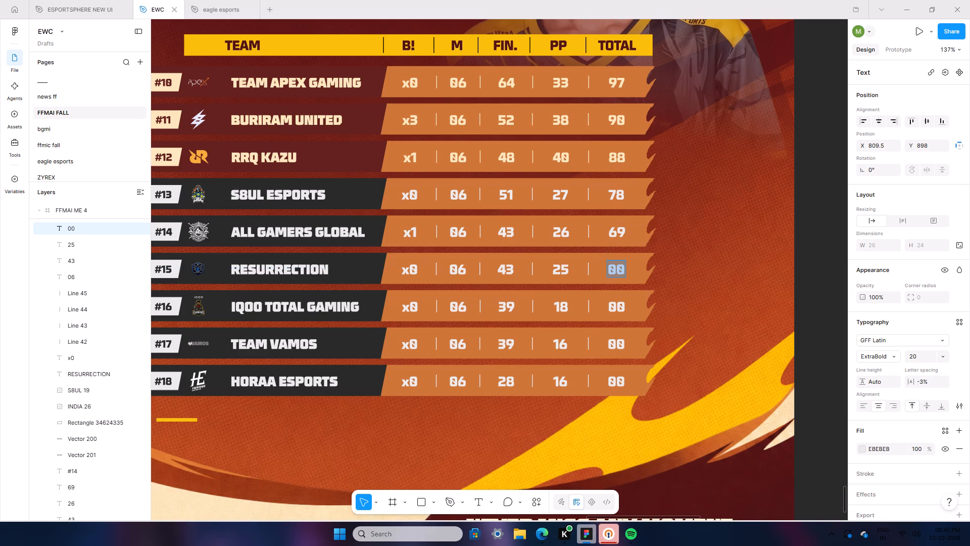
text(68)
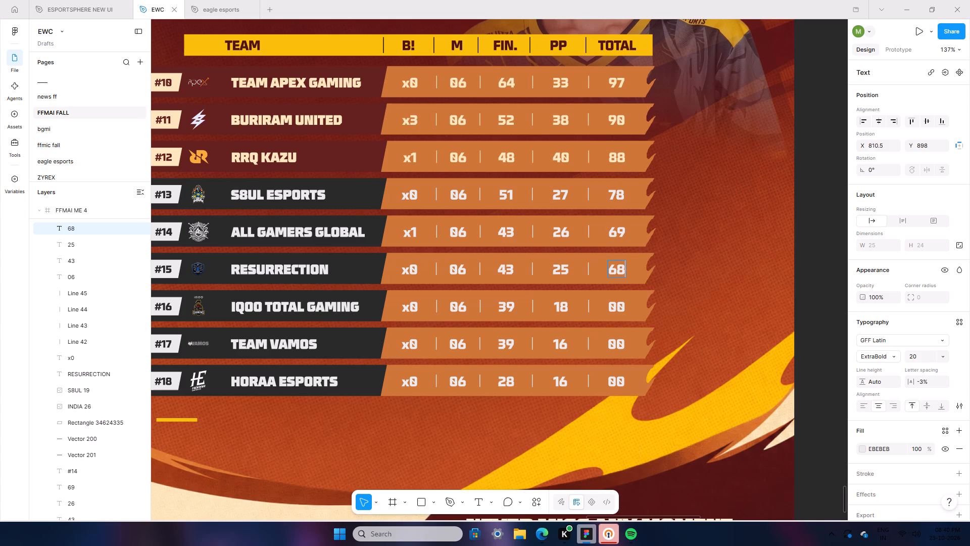
double_click(614, 308)
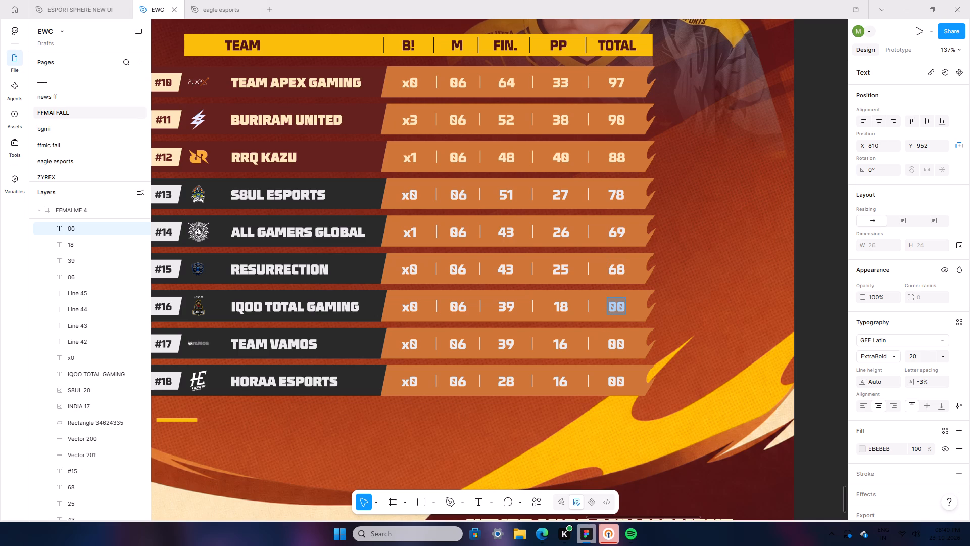
text(57)
double_click(619, 343)
text(55)
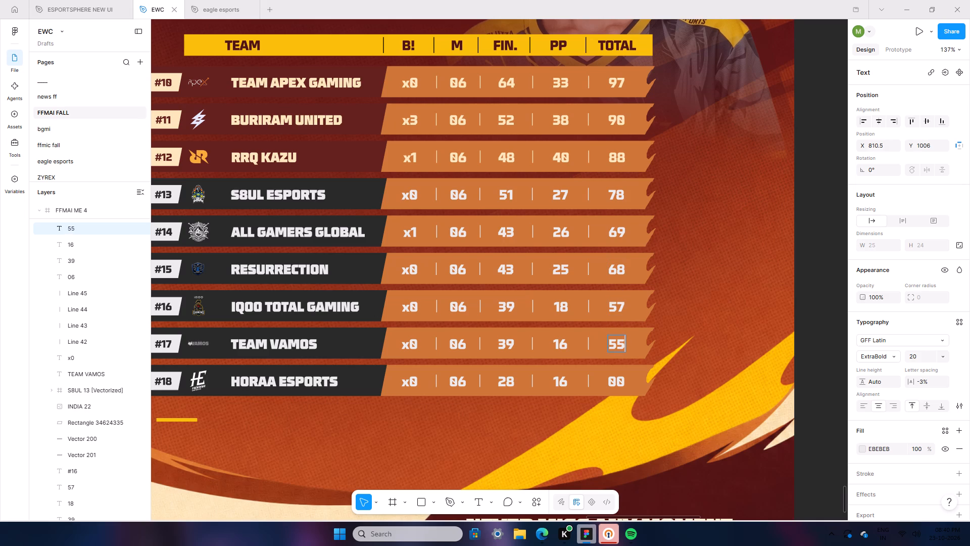
Set the TOTAL value for HORAA ESPORTS in row #18 of FFMAI ME 4 to 44.
double_click(617, 381)
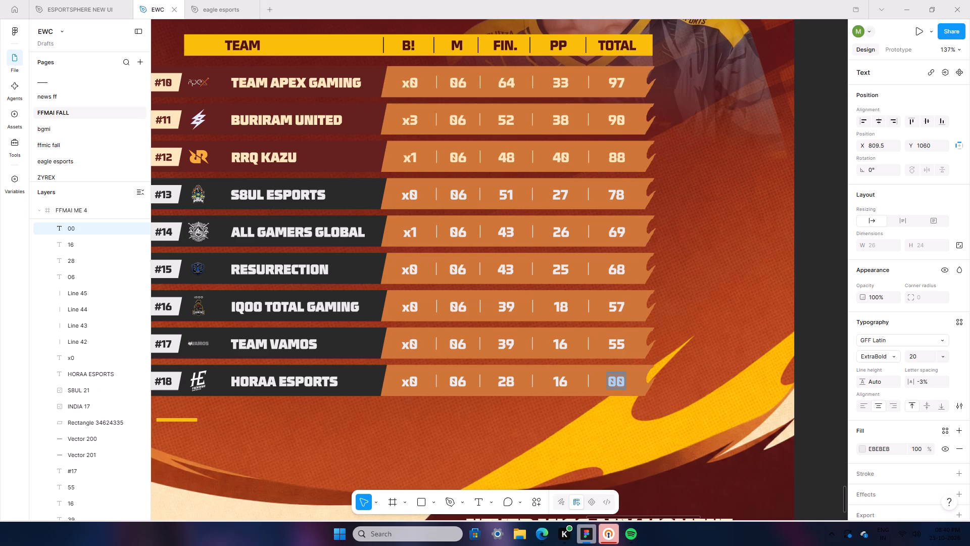
text(44)
double_click(814, 322)
Unlock the EWC26 player image layer in the FFMAI ME 3 poster.
click(683, 141)
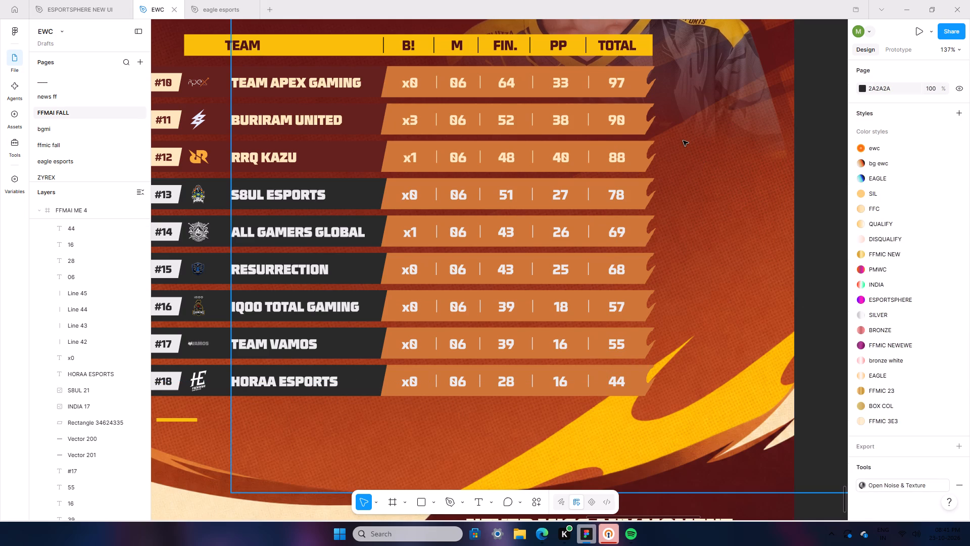
ctrl+scroll(683, 143, down, 9)
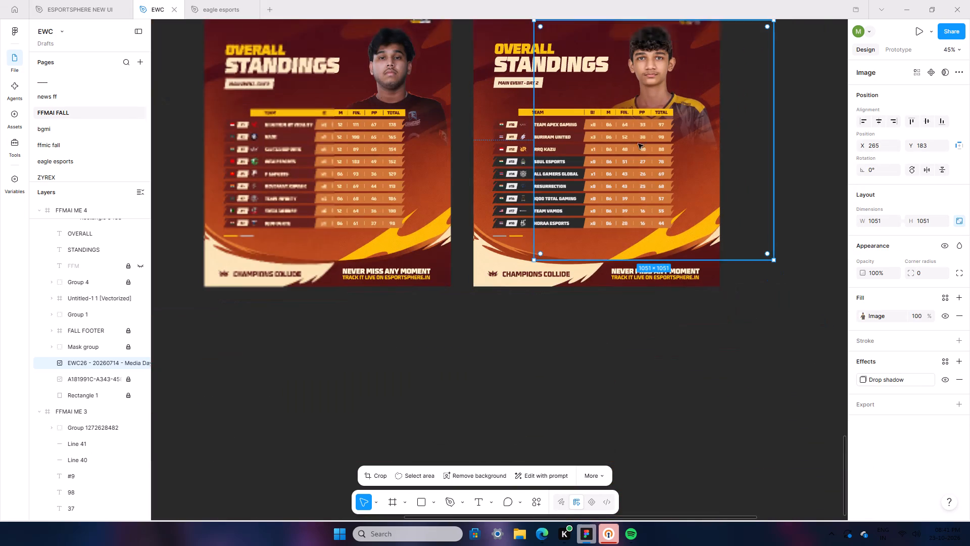
click(373, 150)
scroll(71, 388, down, 20)
scroll(71, 388, down, 2)
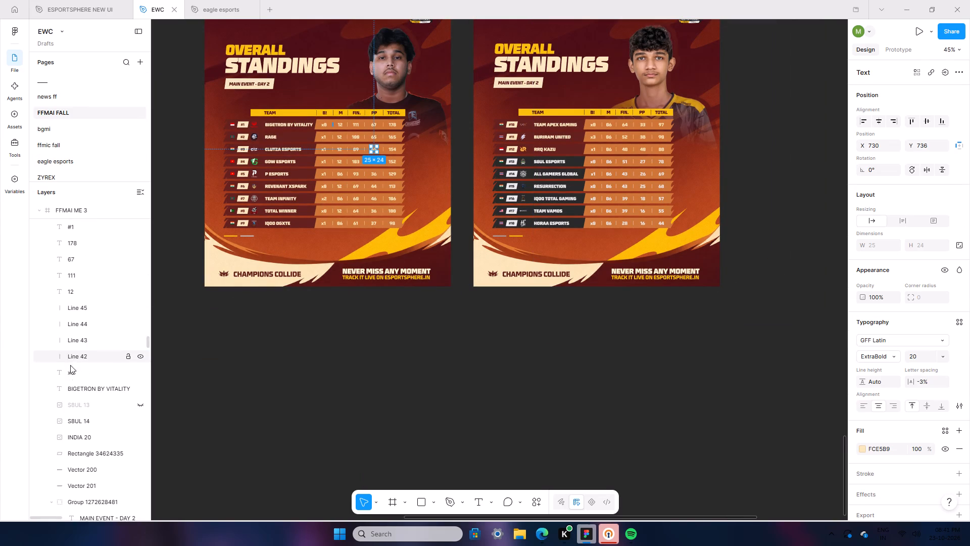
scroll(70, 365, down, 12)
scroll(71, 343, up, 5)
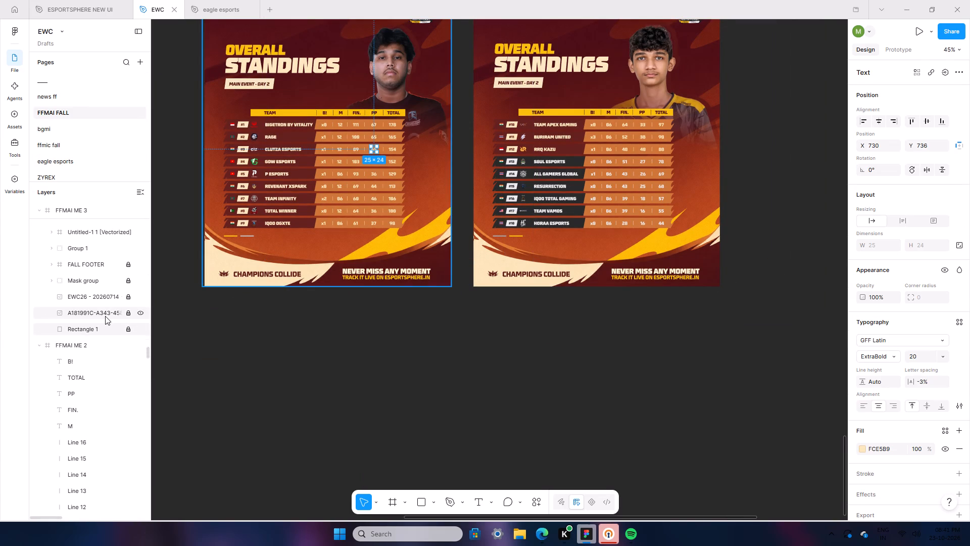
click(94, 294)
click(122, 298)
click(127, 298)
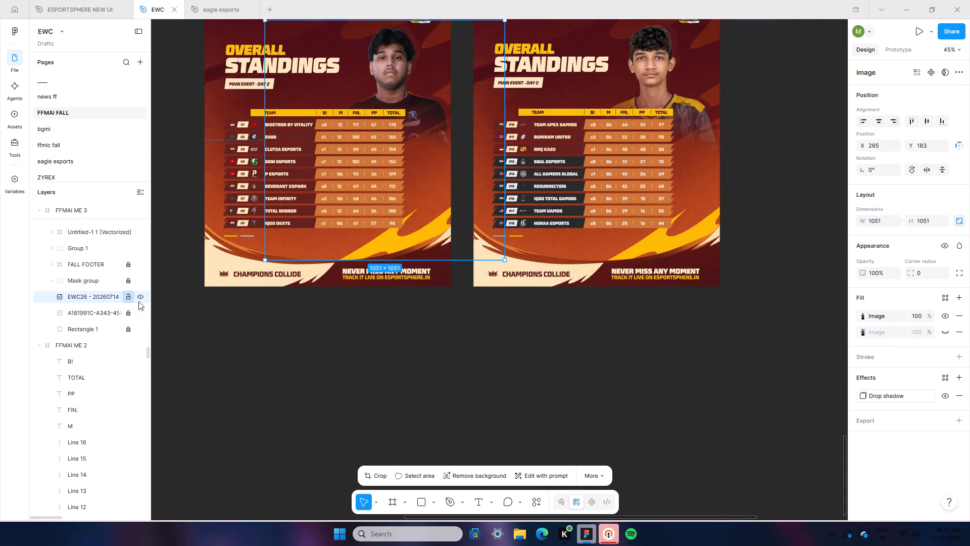
Start replacing the visible image fill of the FFMAI ME 3 player photo from the computer and search Downloads for RNT.
click(878, 318)
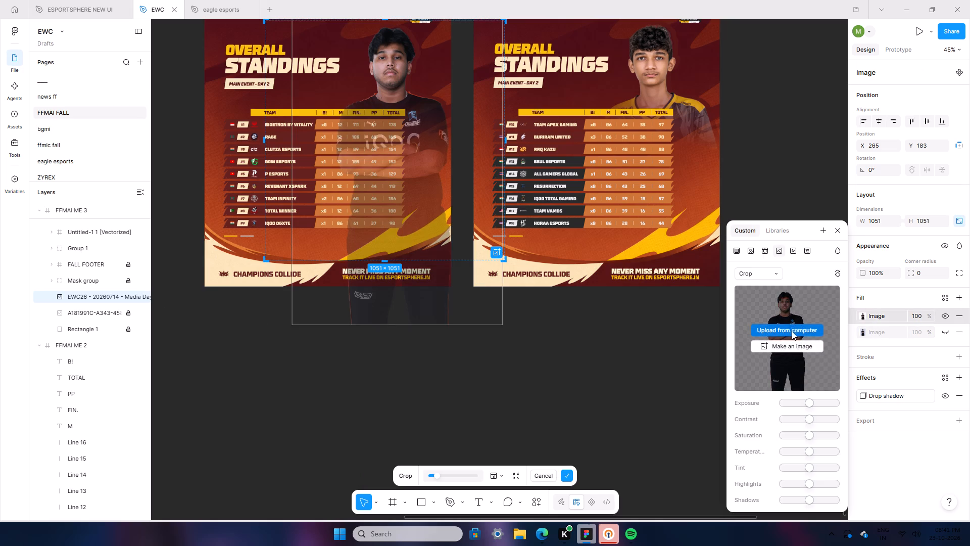
click(792, 325)
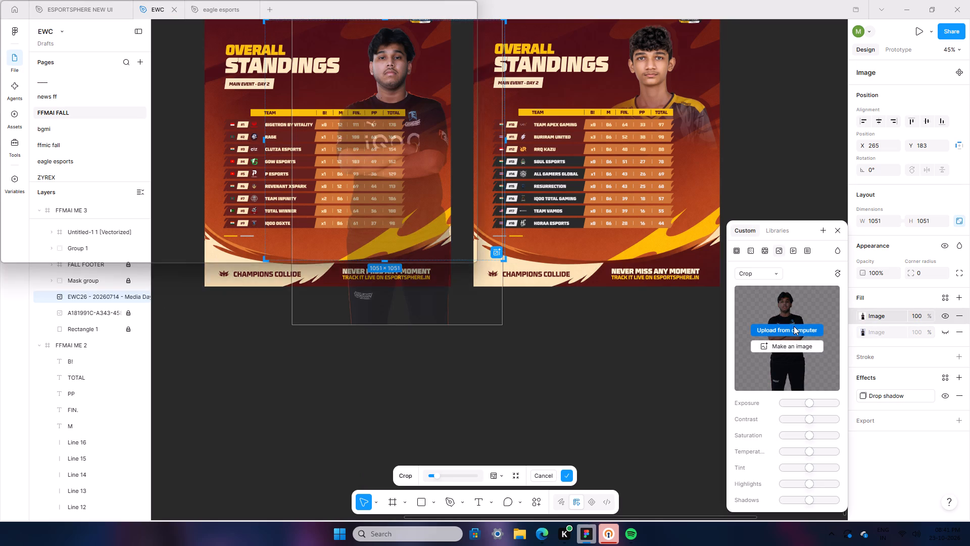
click(598, 65)
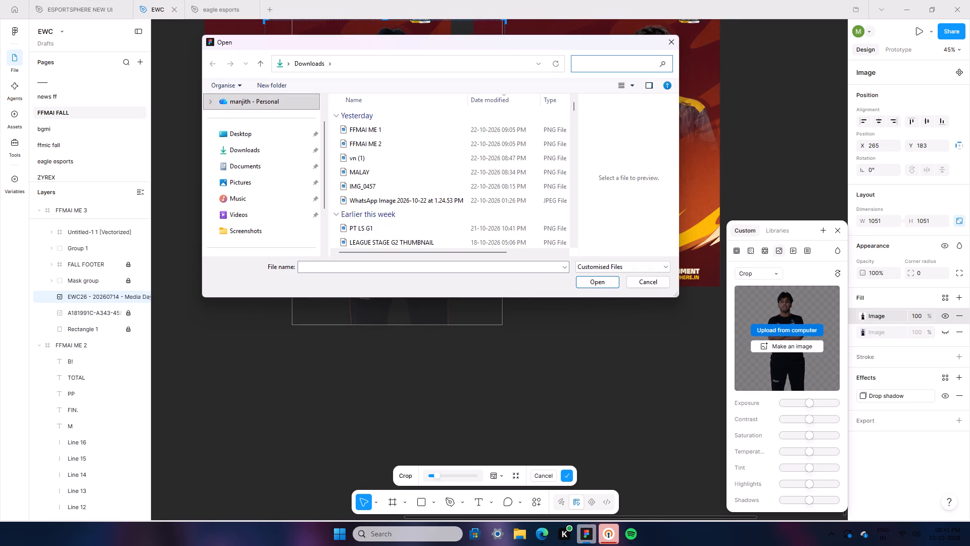
text(RNT)
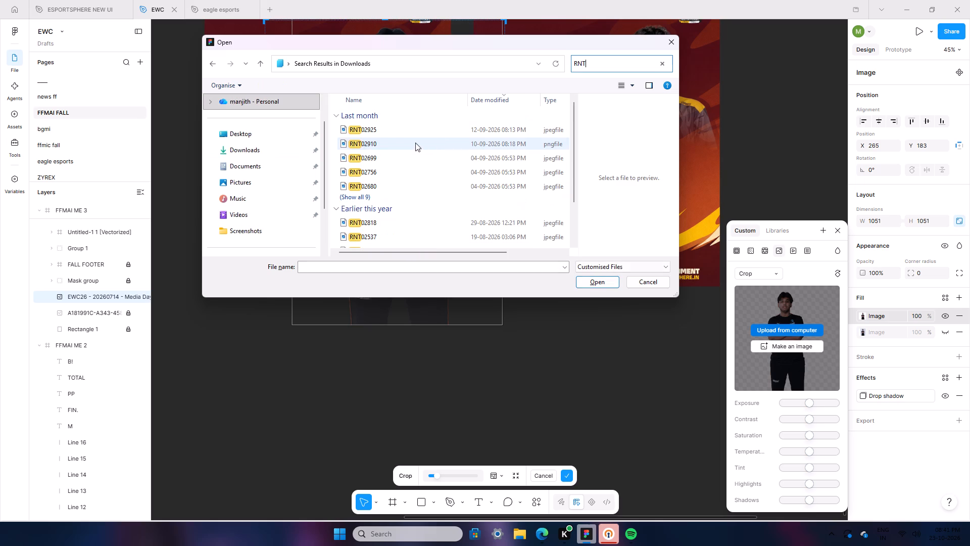
Preview the RNT photos in the search results, including the expanded last-month group, to find a replacement player photo.
click(398, 142)
click(390, 158)
click(385, 171)
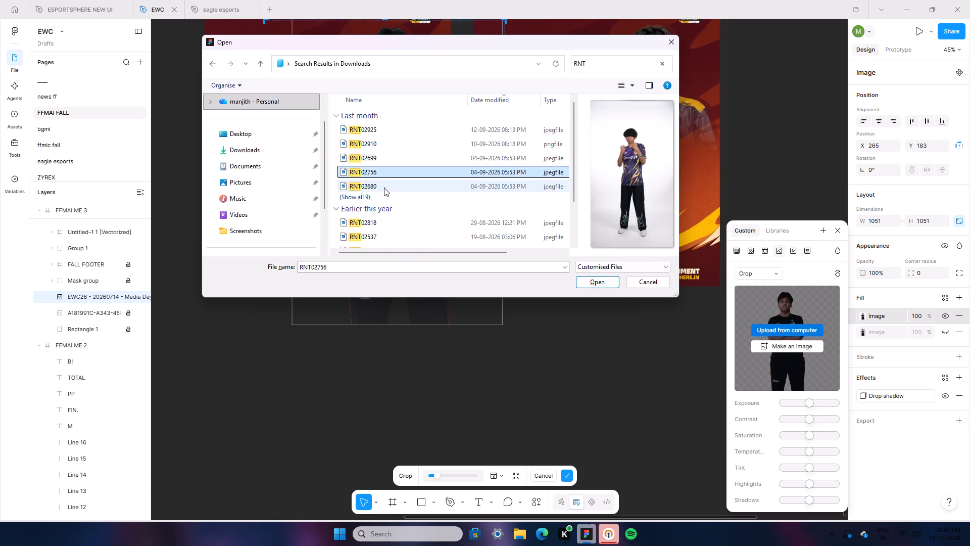
click(384, 188)
click(372, 131)
scroll(382, 171, down, 4)
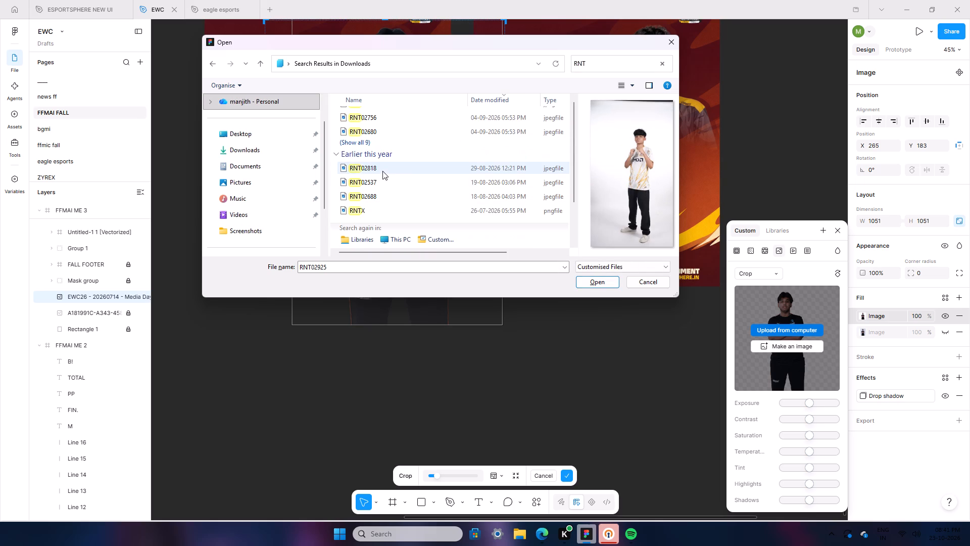
click(357, 162)
click(368, 177)
click(359, 143)
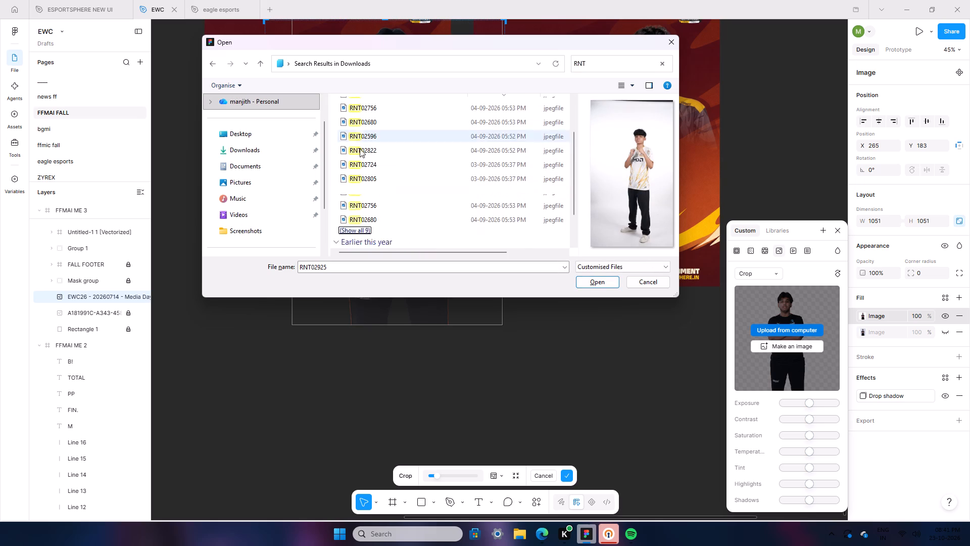
scroll(347, 174, down, 6)
click(367, 138)
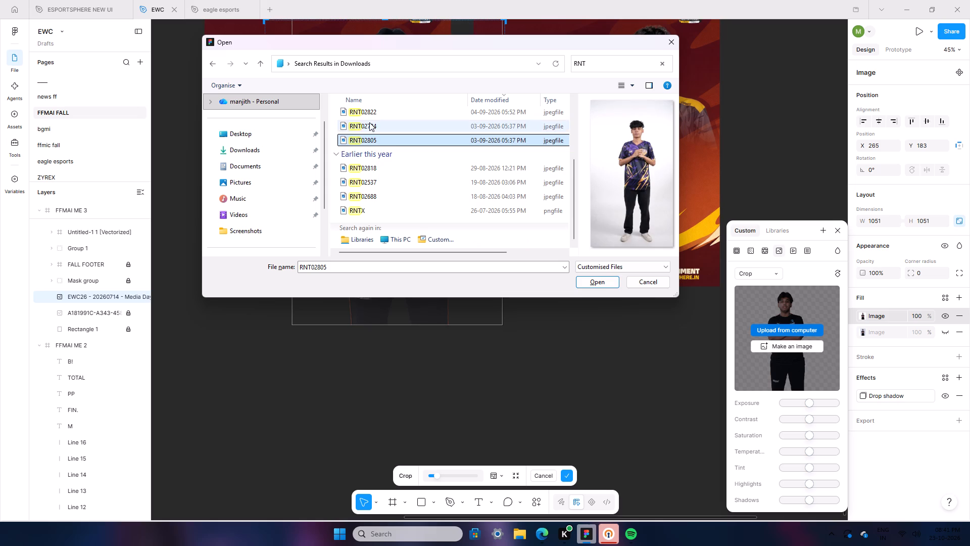
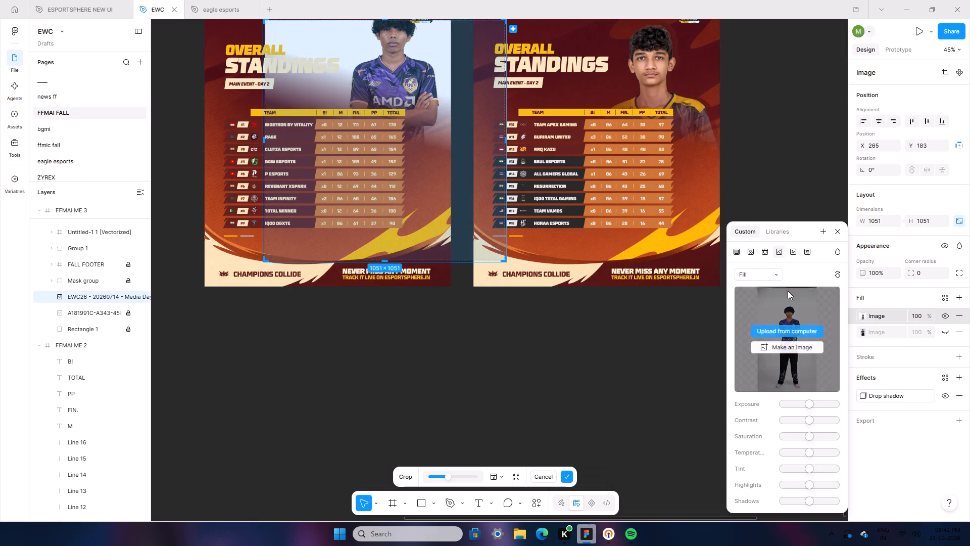
Switch the FFMAI ME 3 player photo fill to Crop, enlarge it to an upper-body framing and remove its background.
click(766, 272)
click(762, 293)
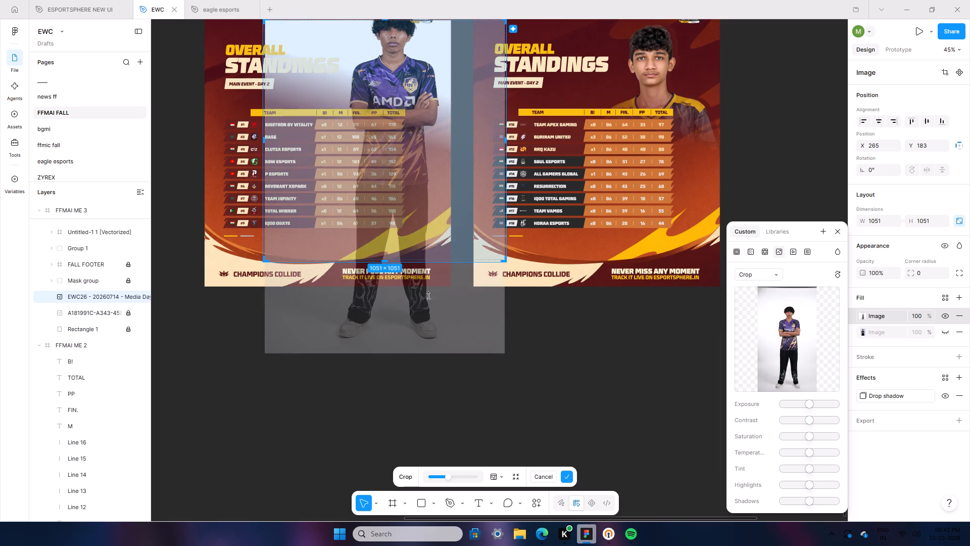
drag(423, 354, 430, 426)
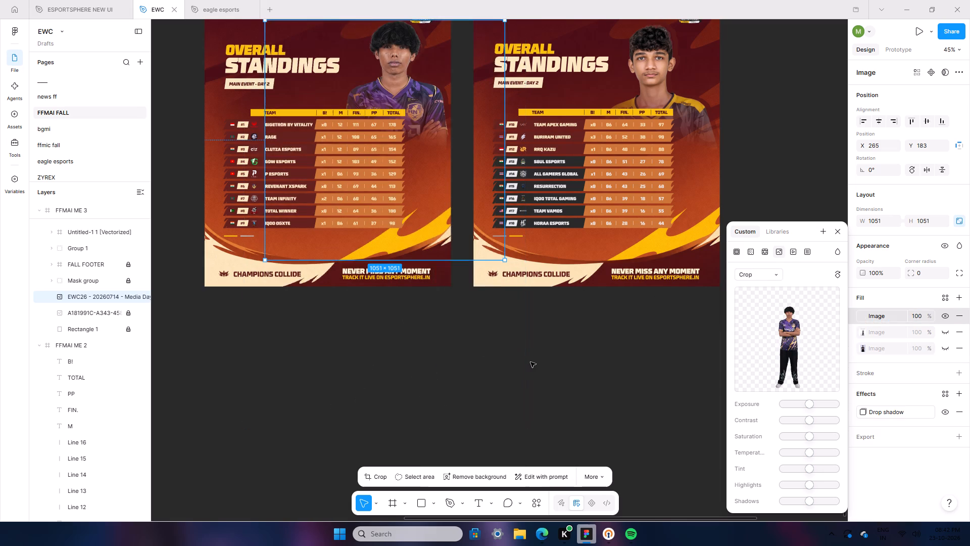
Recrop the cut-out player photo in FFMAI ME 3, shifting it slightly toward the OVERALL STANDINGS title.
scroll(532, 361, up, 5)
scroll(478, 363, up, 1)
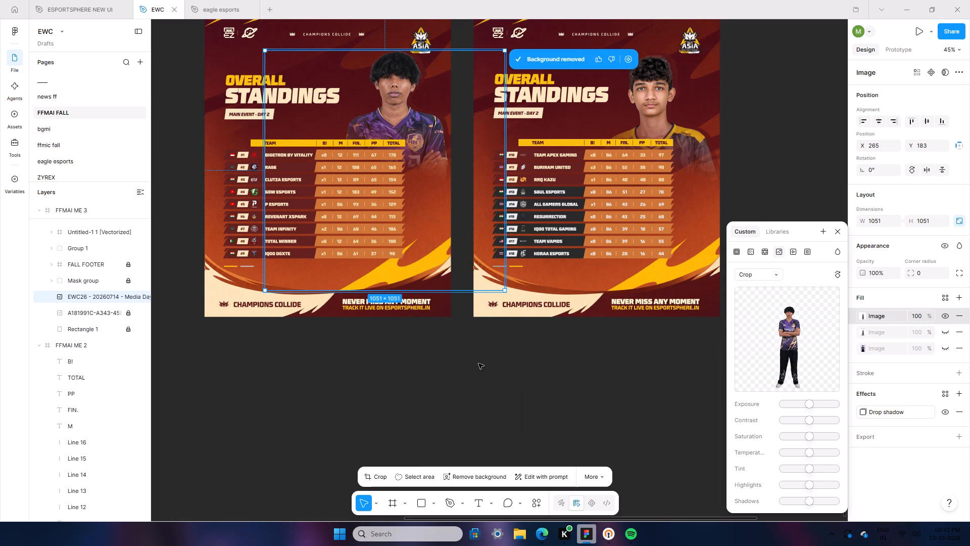
click(768, 276)
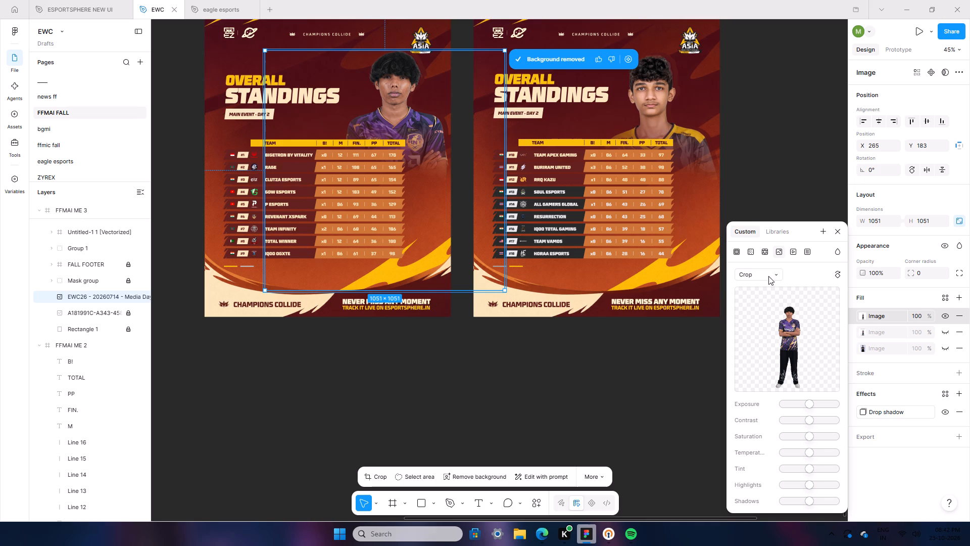
click(762, 278)
drag(458, 349, 455, 355)
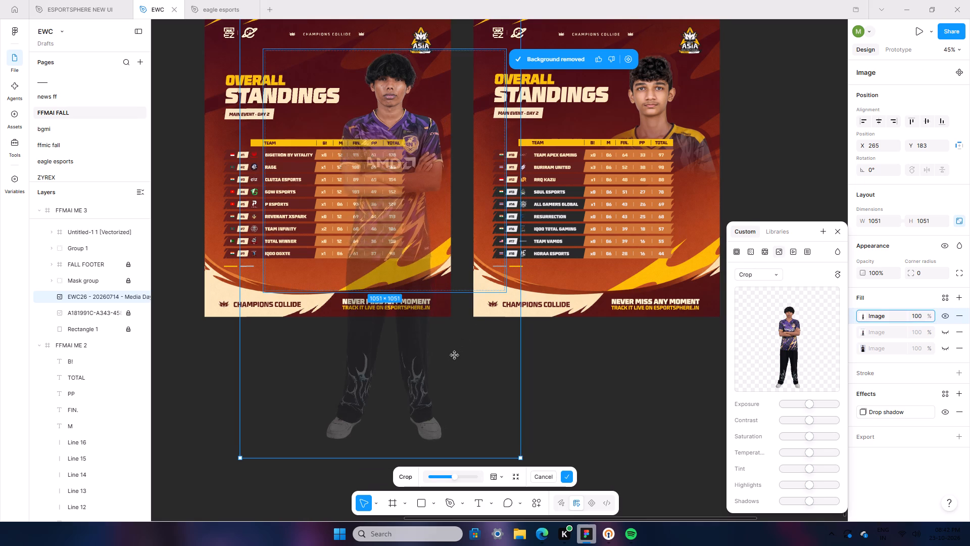
drag(455, 355, 450, 354)
double_click(573, 373)
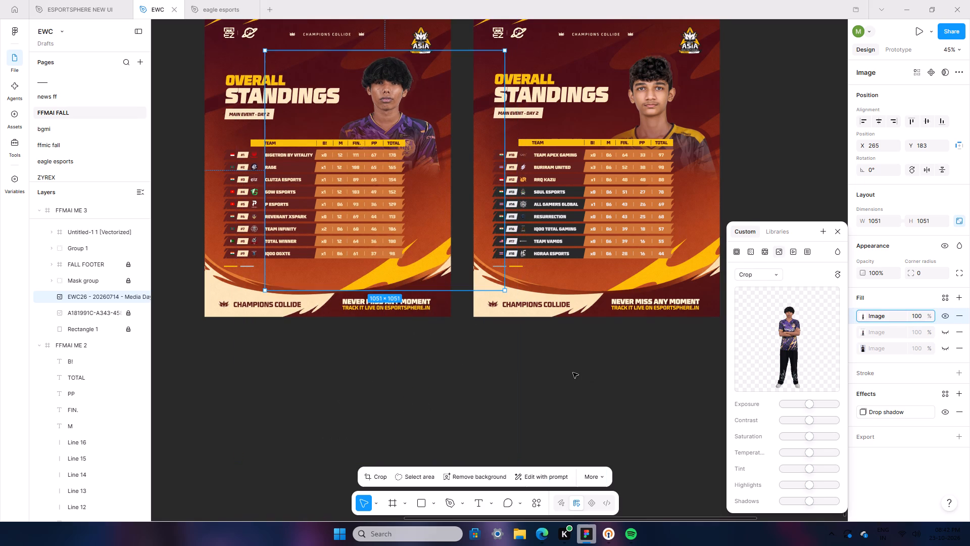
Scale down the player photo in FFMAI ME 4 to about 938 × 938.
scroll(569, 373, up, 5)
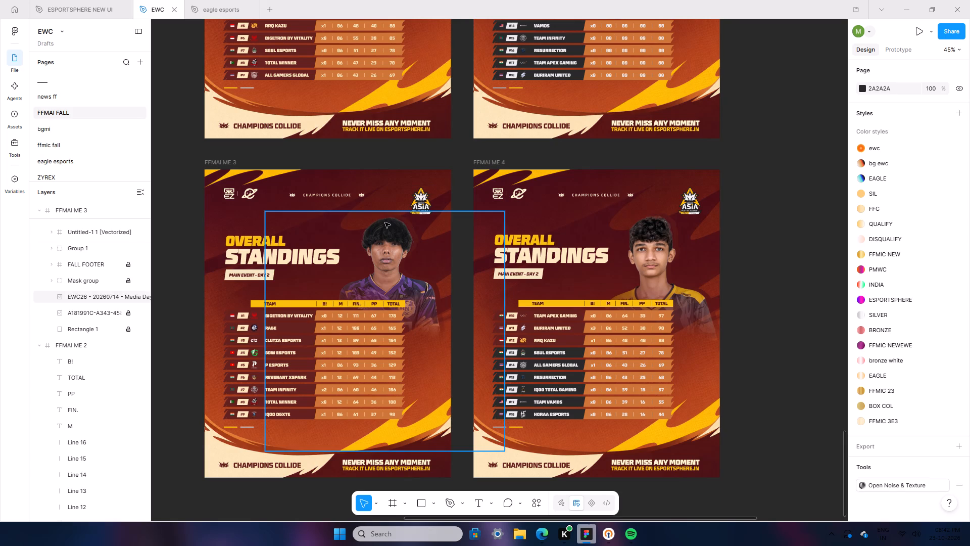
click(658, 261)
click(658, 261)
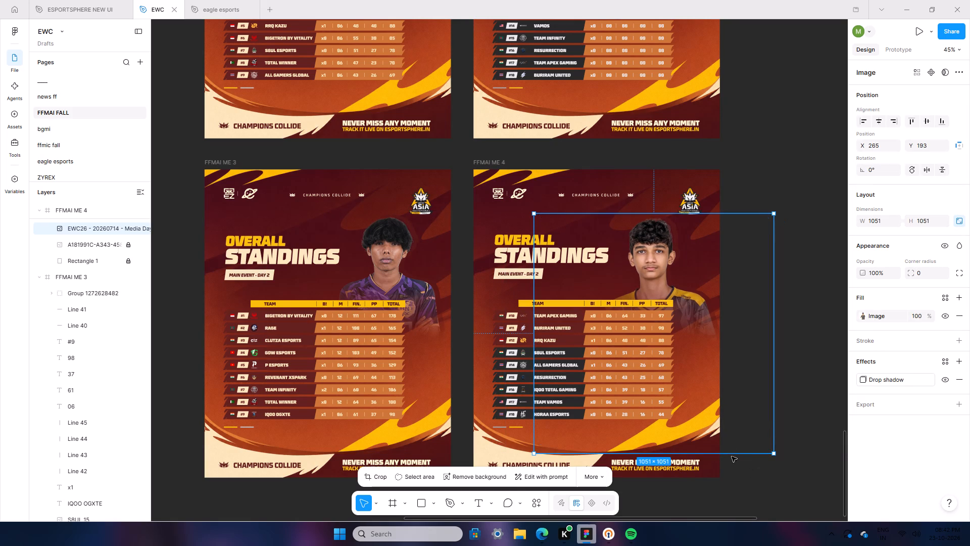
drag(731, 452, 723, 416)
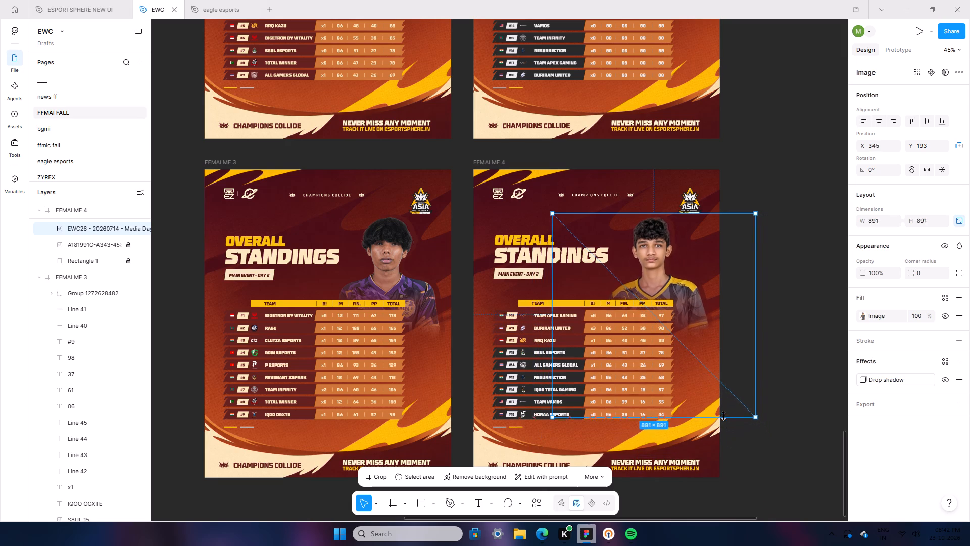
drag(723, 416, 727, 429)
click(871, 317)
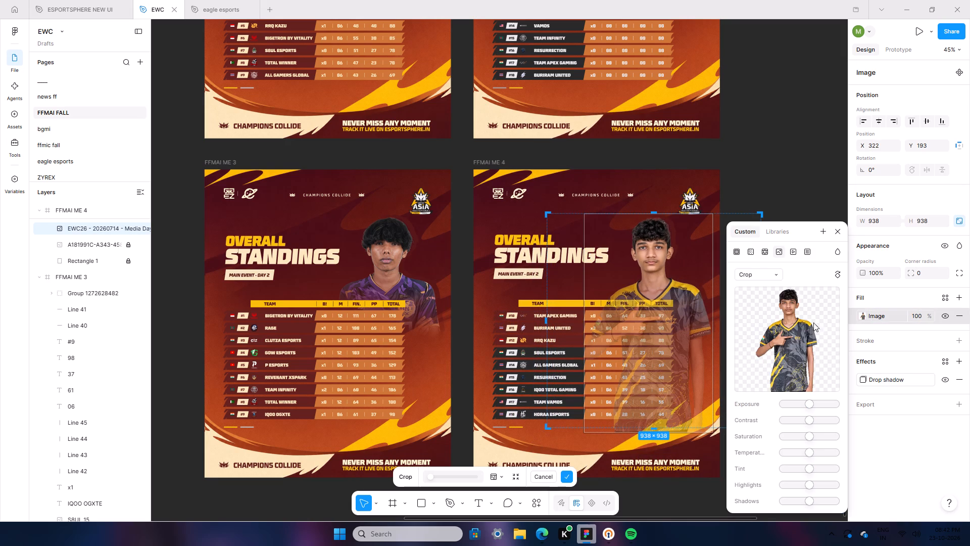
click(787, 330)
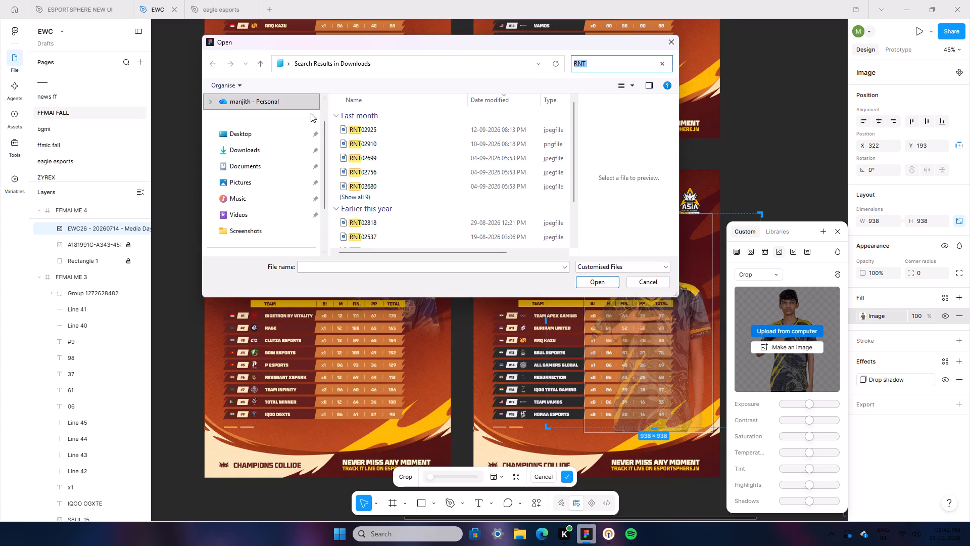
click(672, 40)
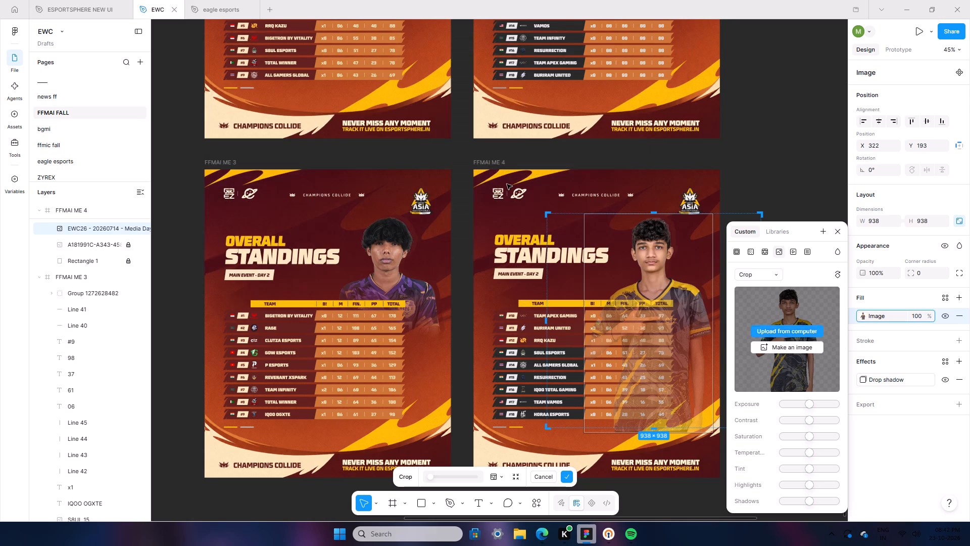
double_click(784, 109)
Copy the FFMAI ME 3 player photo and paste it to replace the player photo in FFMAI ME 4.
click(399, 251)
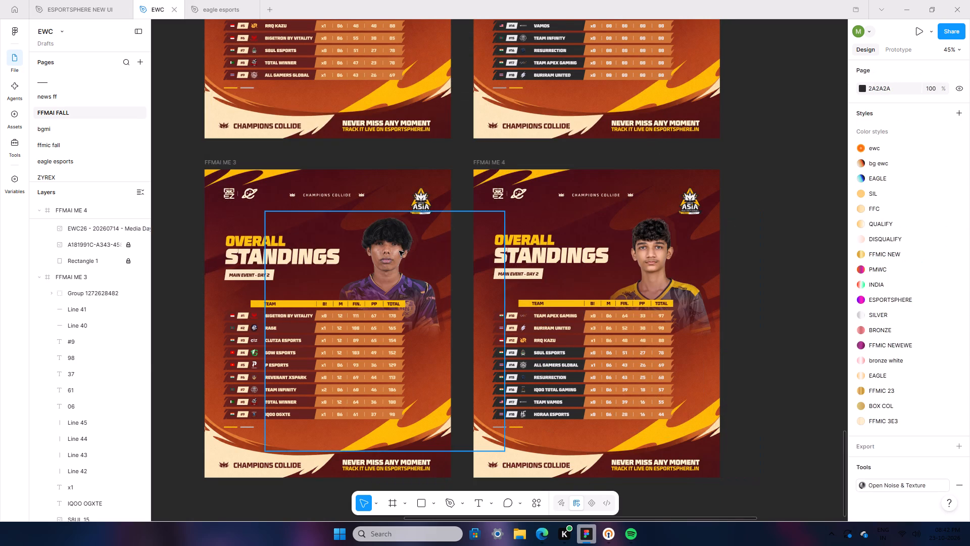
right_click(399, 251)
click(433, 152)
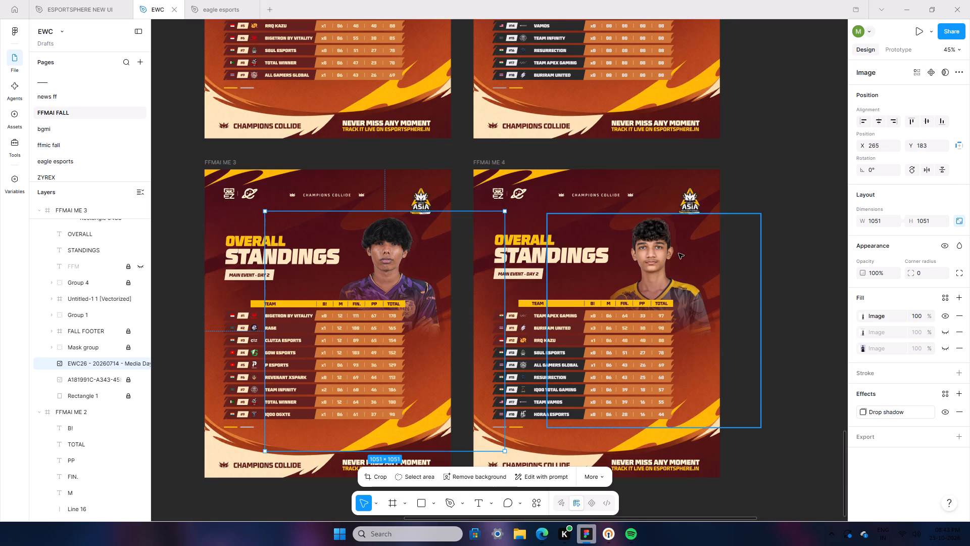
click(678, 253)
right_click(678, 253)
click(711, 173)
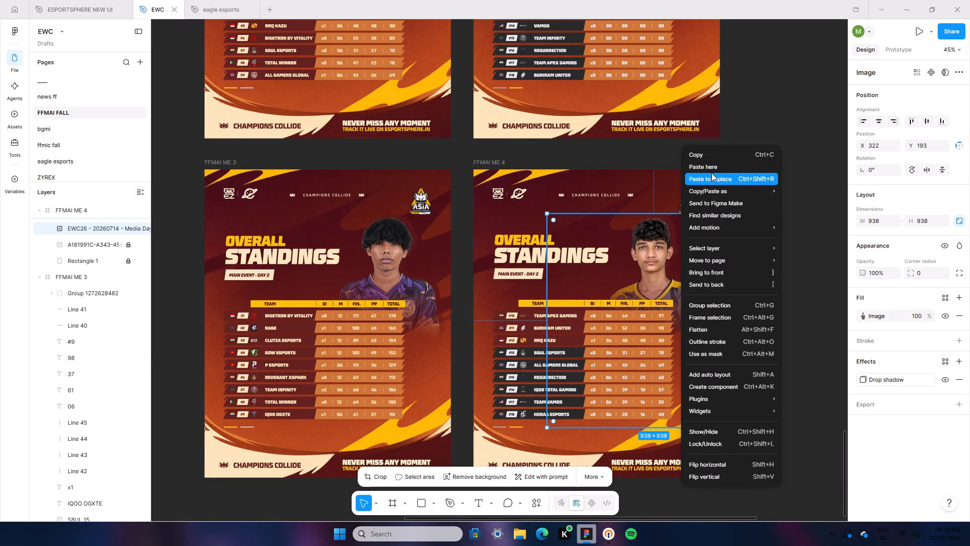
Position the replaced player photo in FFMAI ME 4 at X 265, Y 185.
drag(712, 257, 699, 257)
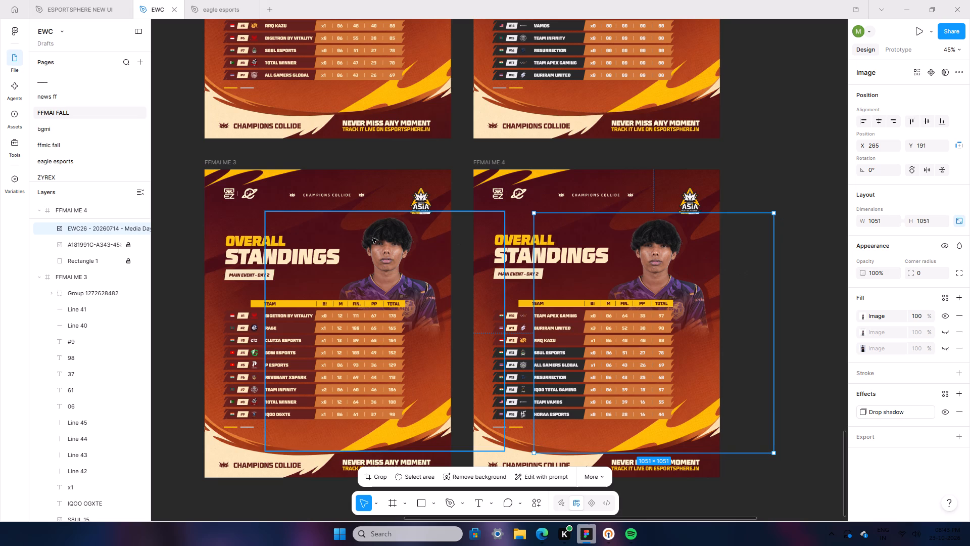
key(Up)
key(Up)
key(Up)
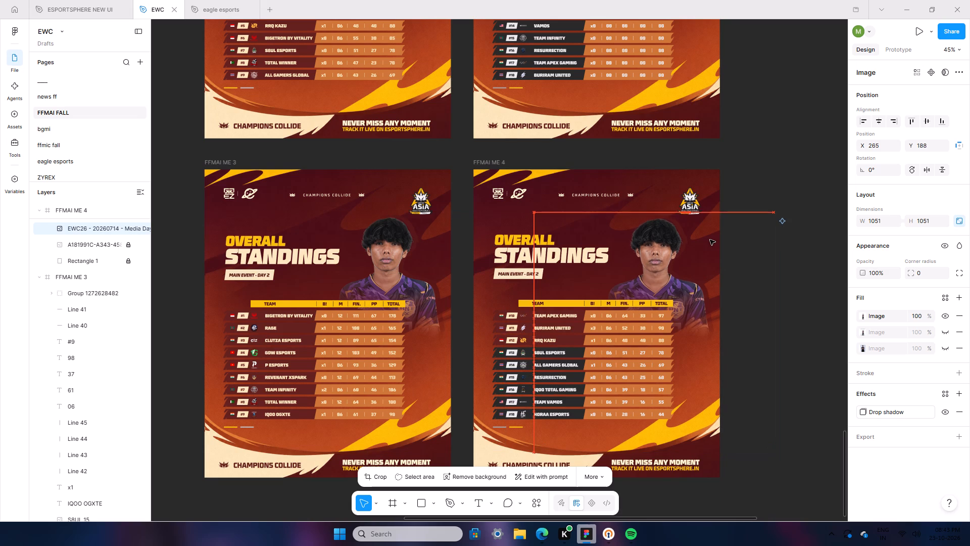
key(Up)
key(Up)
key(Up)
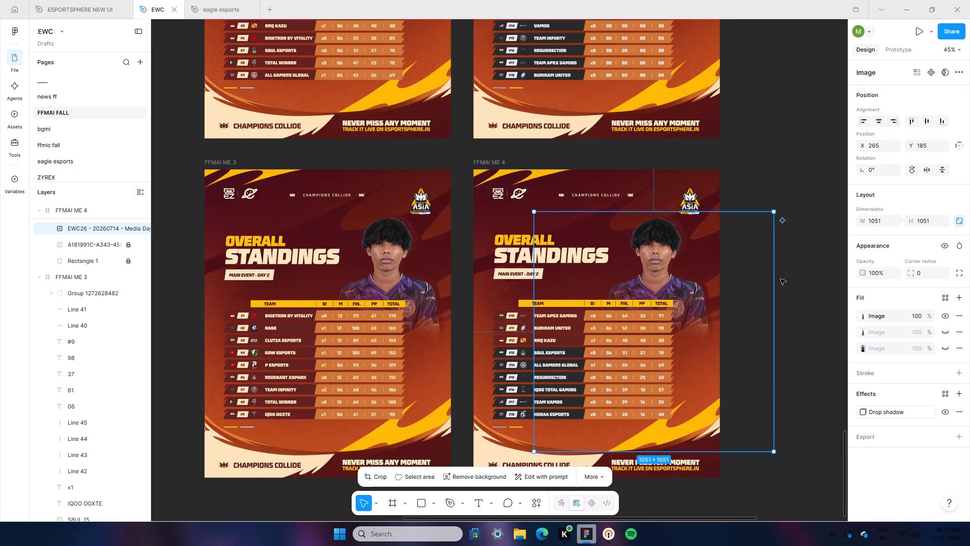
click(781, 279)
Replace the visible image fill of the FFMAI ME 3 player photo with KLAUS from Downloads and set it to Fill.
click(390, 283)
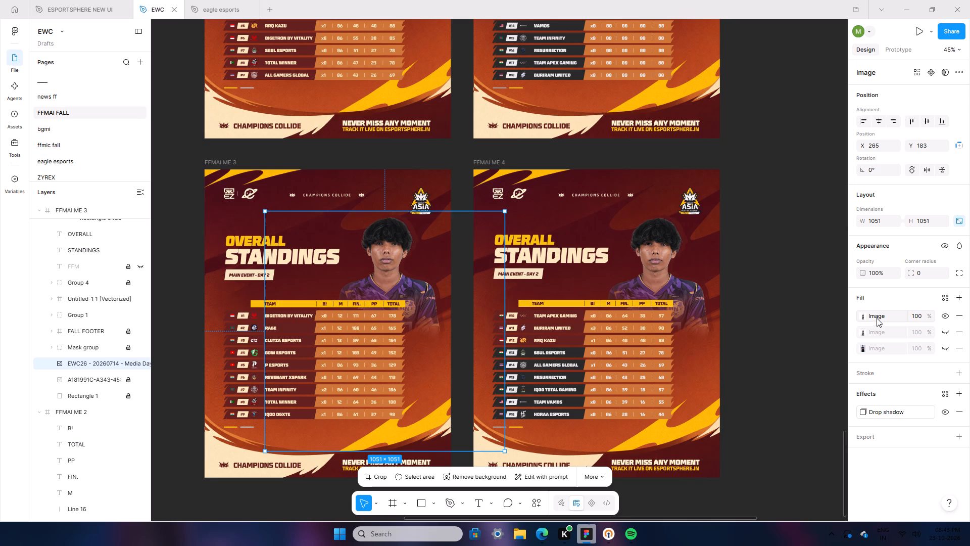
click(877, 318)
click(797, 333)
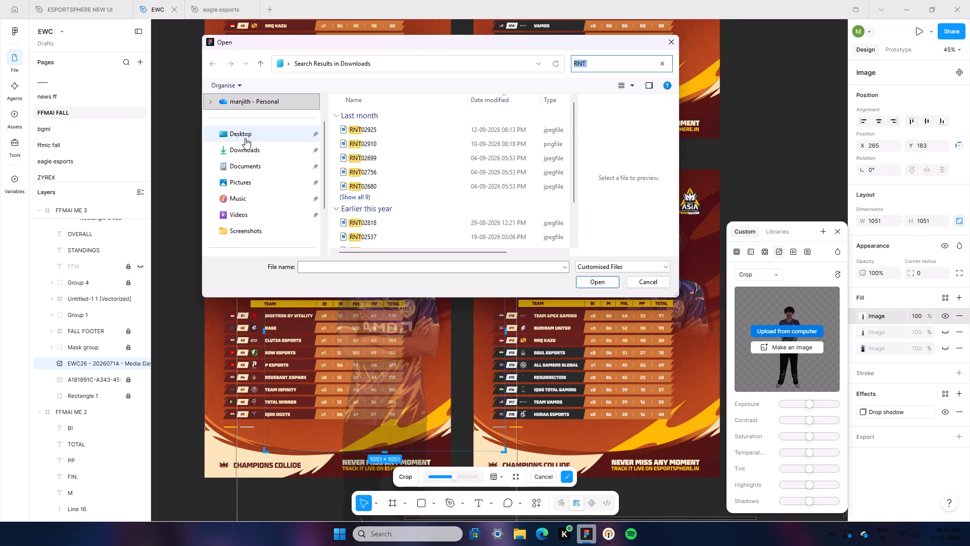
double_click(248, 143)
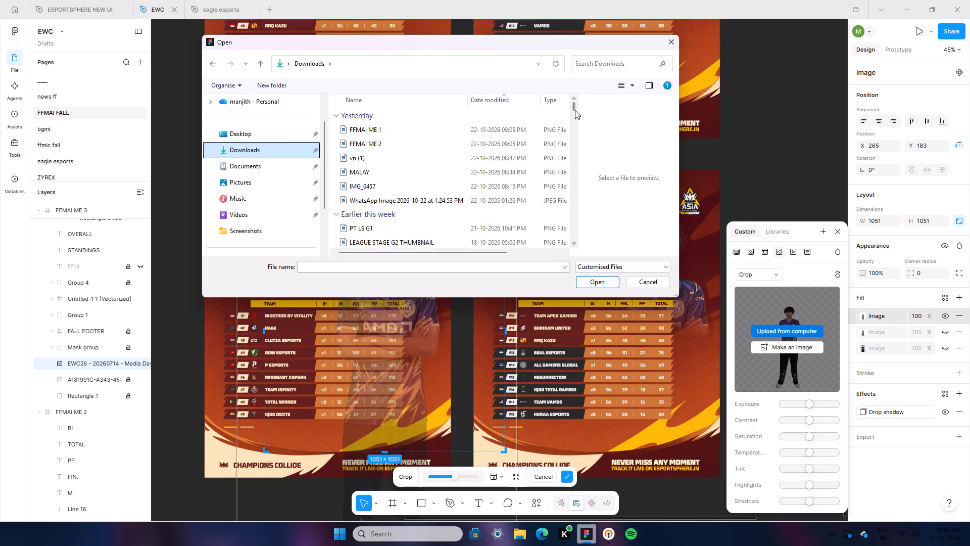
drag(592, 68, 596, 64)
click(598, 63)
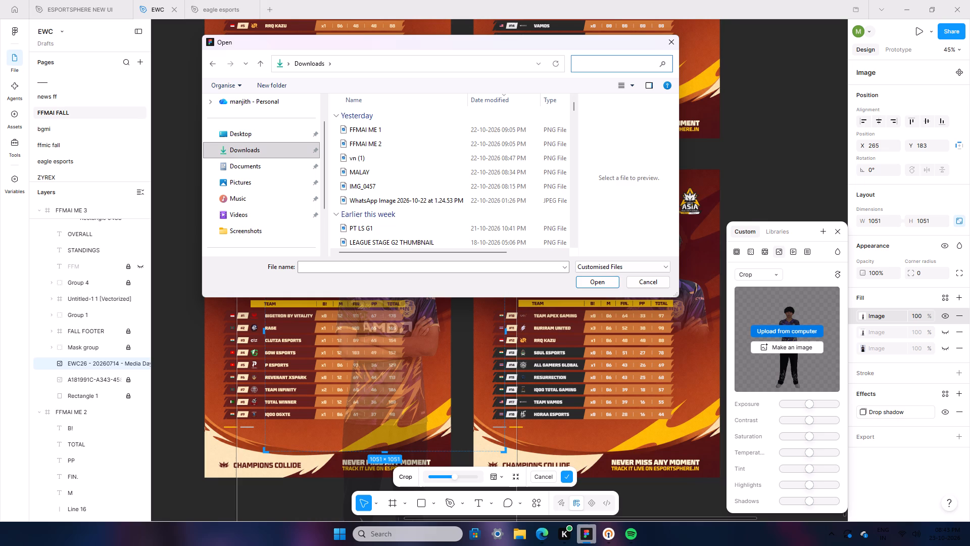
text(KL)
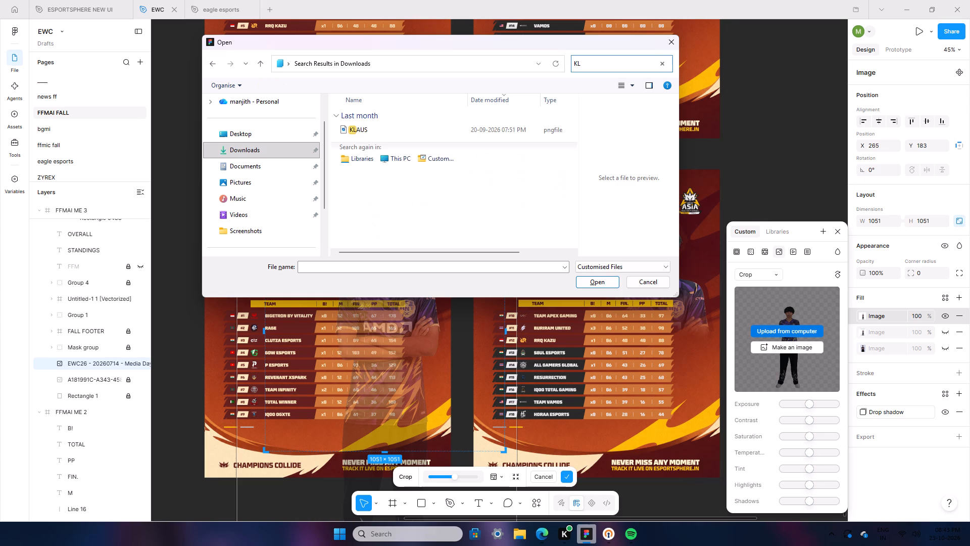
click(439, 129)
double_click(439, 129)
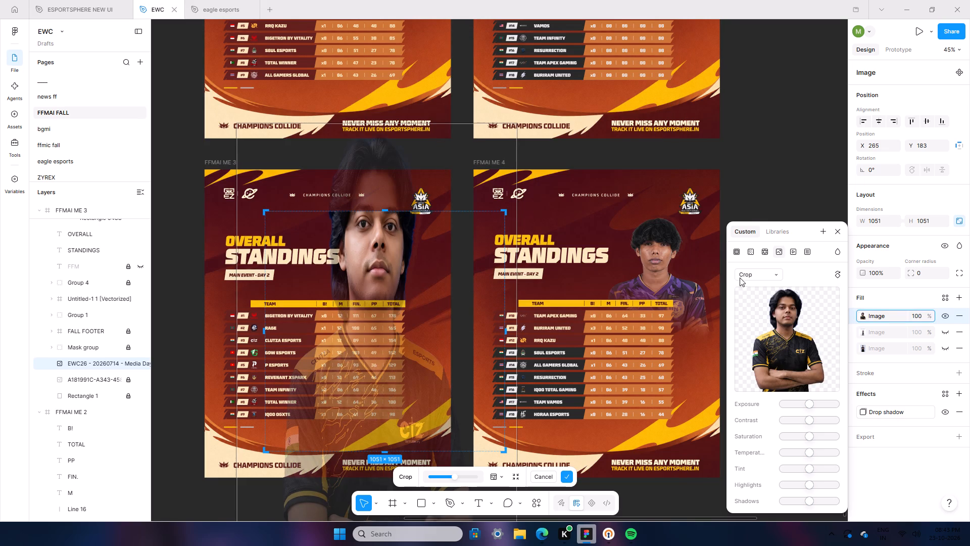
click(746, 274)
click(751, 251)
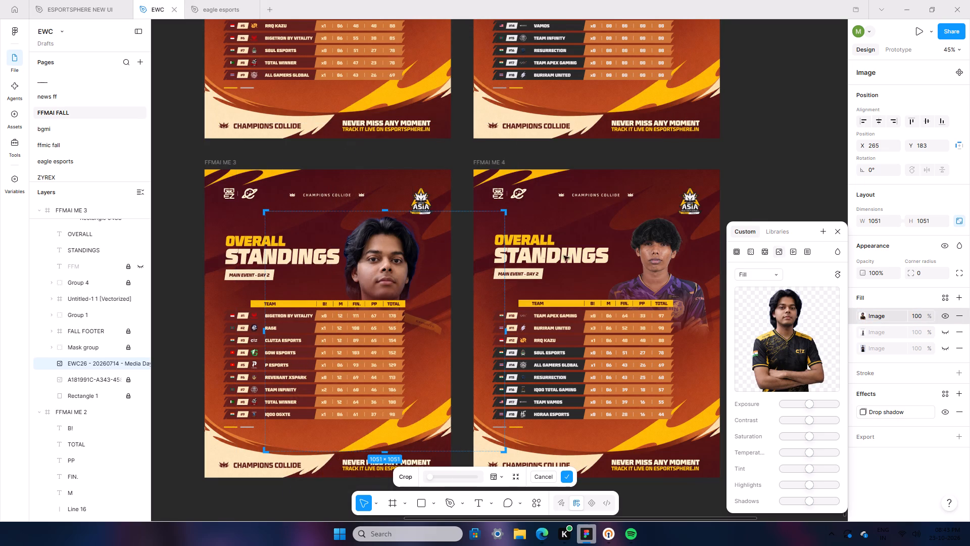
click(764, 148)
Scale the new FFMAI ME 3 player photo to about 749 × 749 and place it at about X 447, Y 196.
drag(426, 455, 428, 446)
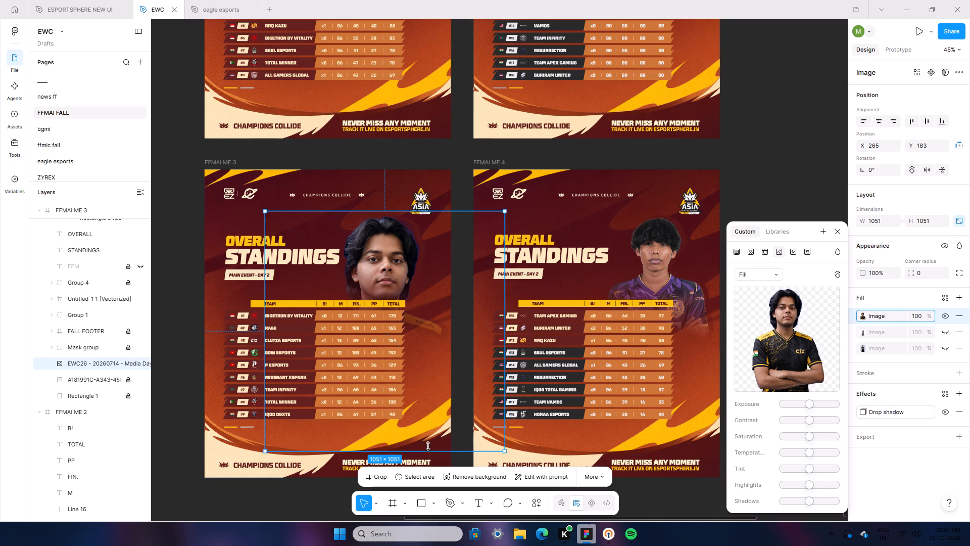
drag(428, 446, 432, 382)
scroll(428, 444, up, 1)
drag(426, 350, 430, 351)
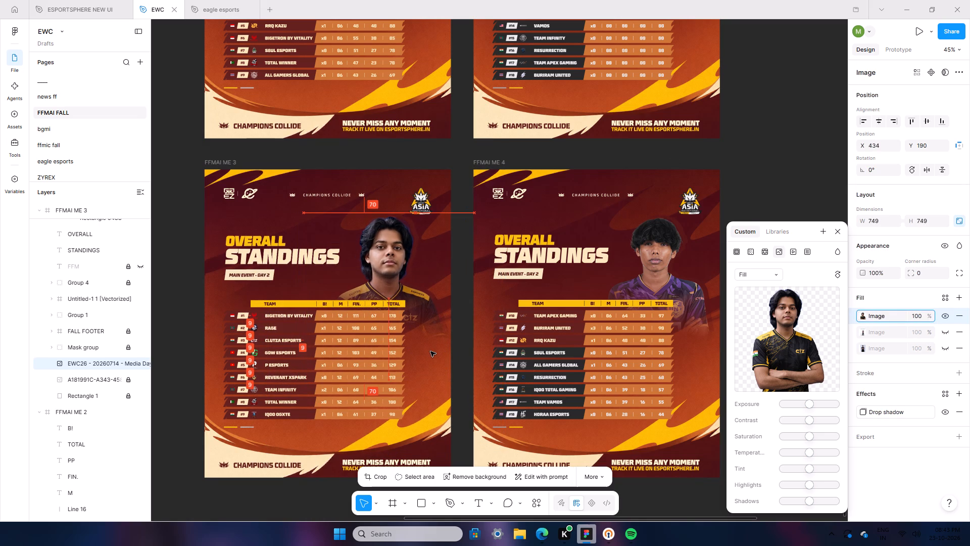
drag(430, 351, 433, 353)
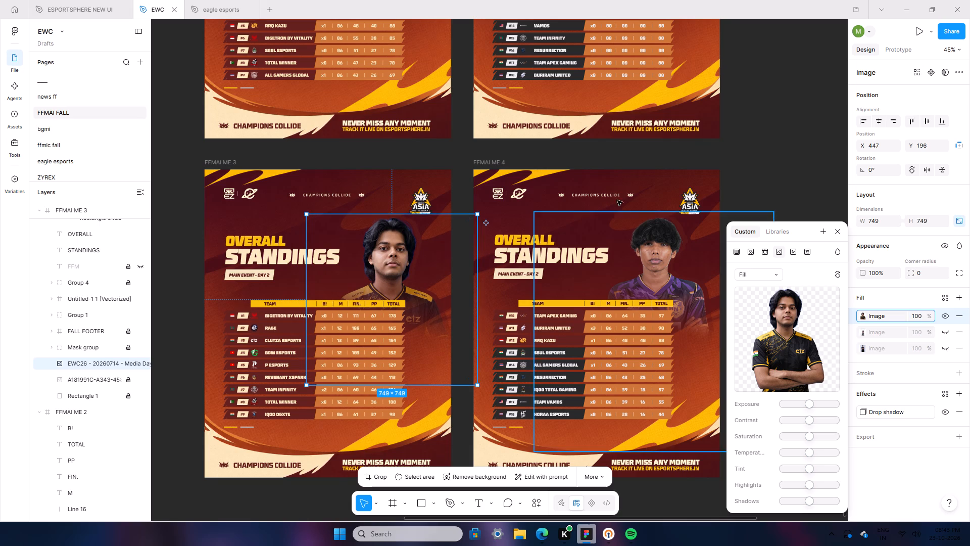
click(751, 166)
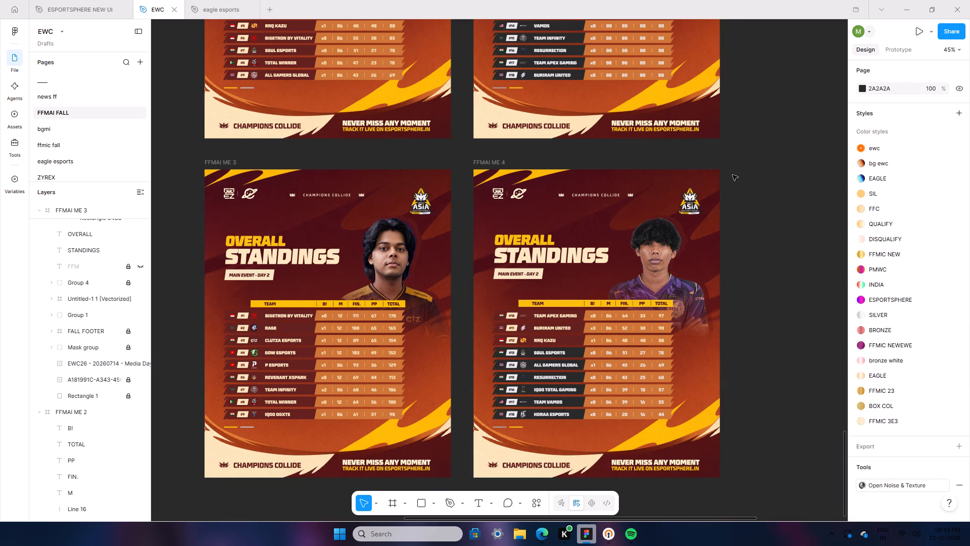
Reduce the FFMAI ME 3 player photo further to about 691 × 691.
ctrl+scroll(733, 175, down, 5)
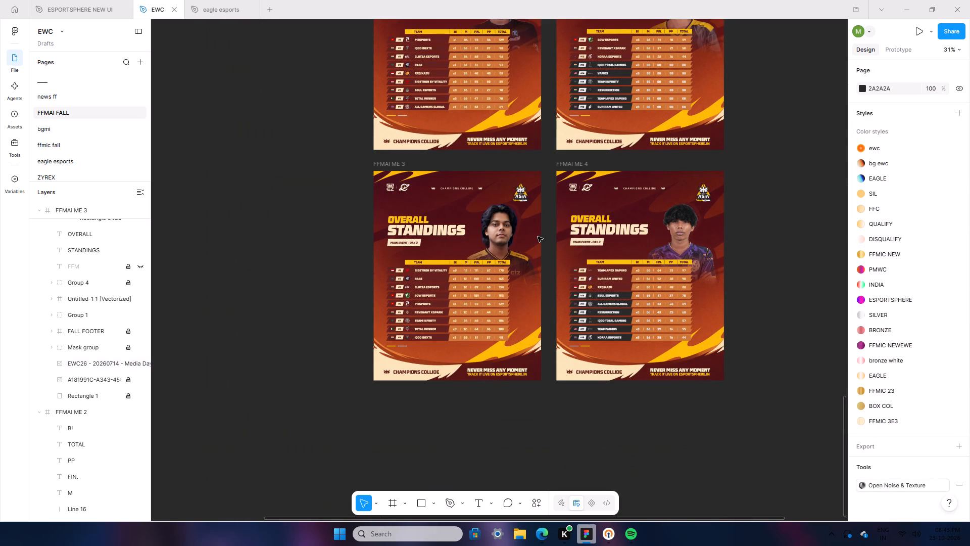
click(536, 237)
drag(530, 316, 529, 314)
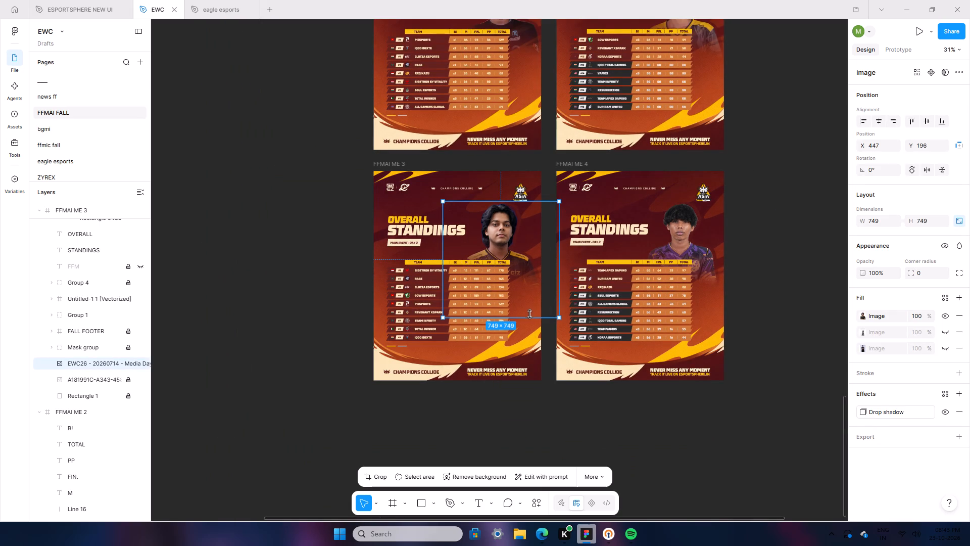
drag(529, 314, 529, 309)
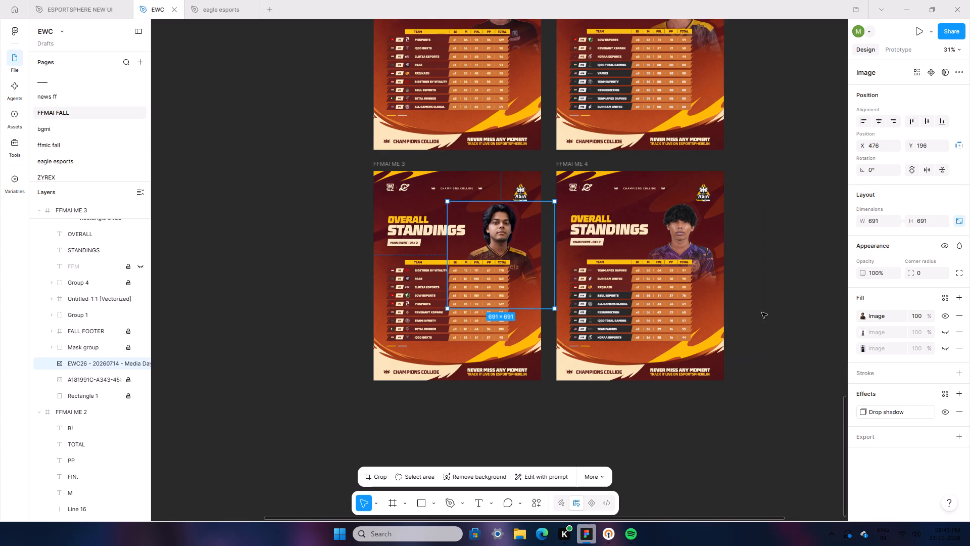
click(773, 312)
Export the FFMAI ME 3 and FFMAI ME 4 posters together as 4x PNG.
ctrl+scroll(777, 311, up, 4)
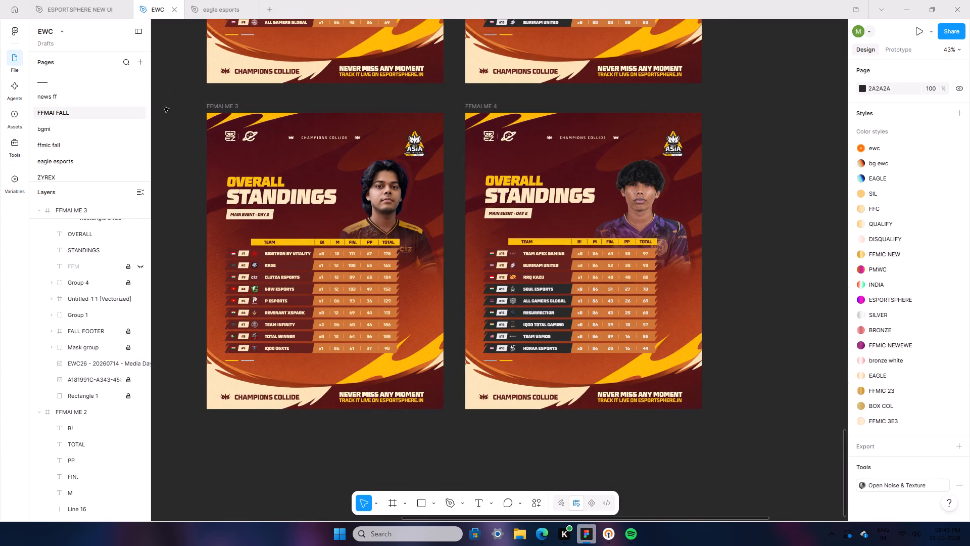
drag(176, 94, 753, 472)
scroll(969, 362, down, 7)
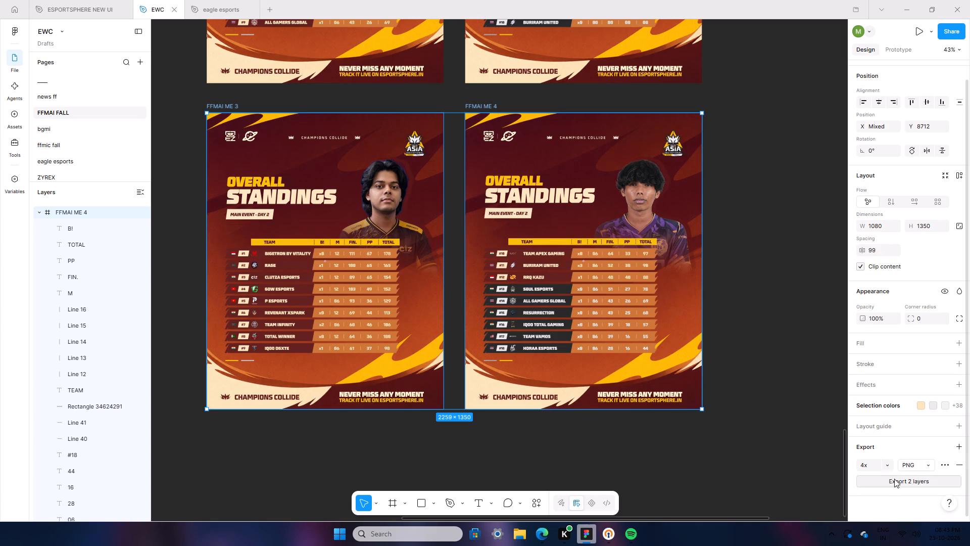
Export the selected FFMAI ME 3 and FFMAI ME 4 posters as 4x PNG into the Downloads folder.
click(894, 479)
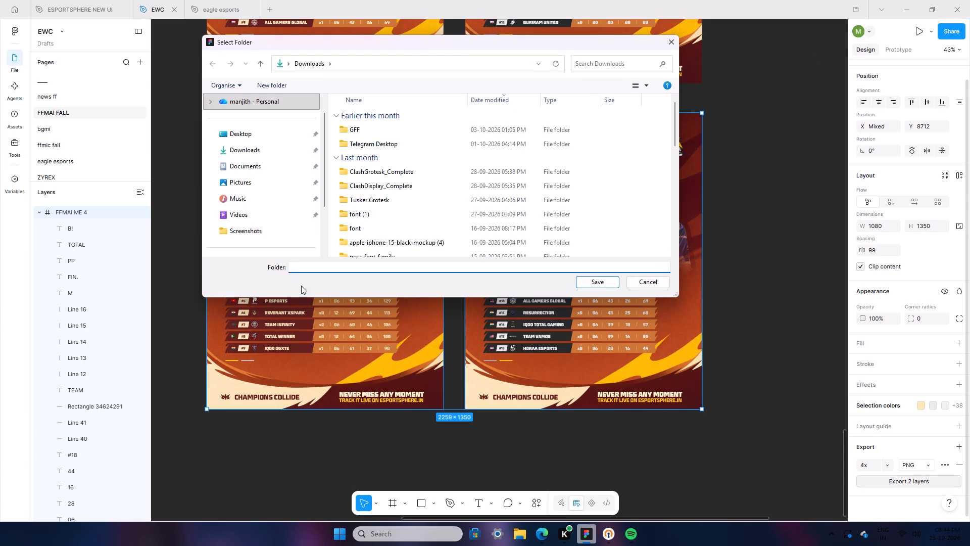
double_click(257, 149)
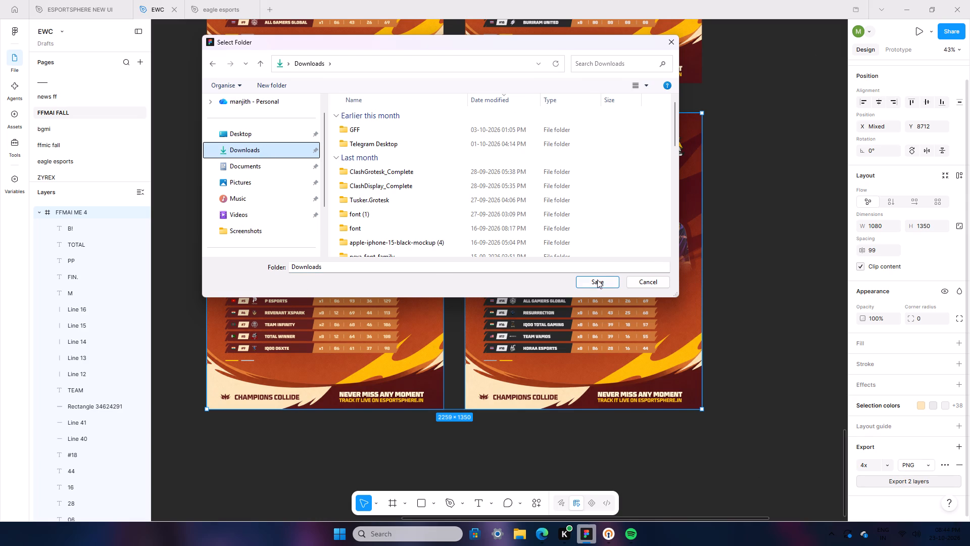
click(597, 280)
Switch to Microsoft Edge and open WhatsApp Web at web.whatsapp.com.
click(541, 524)
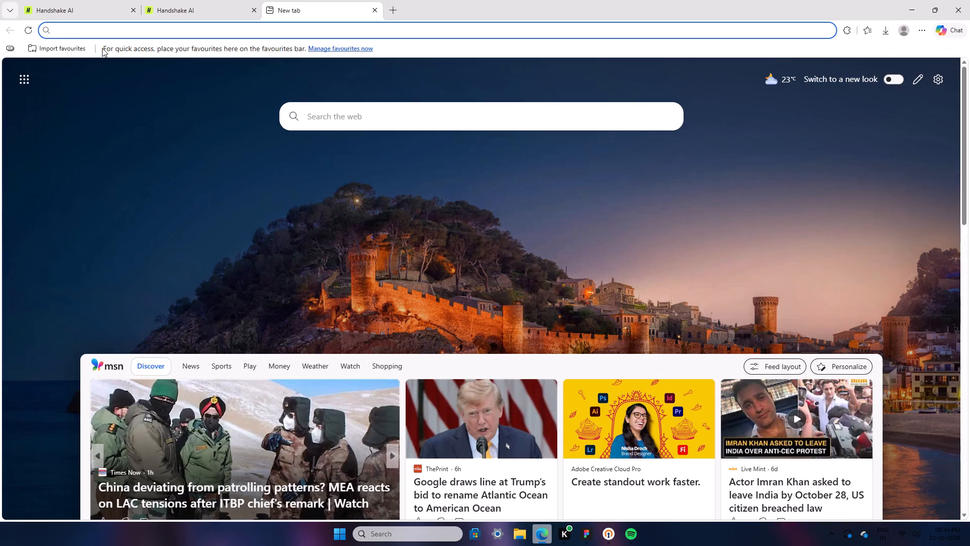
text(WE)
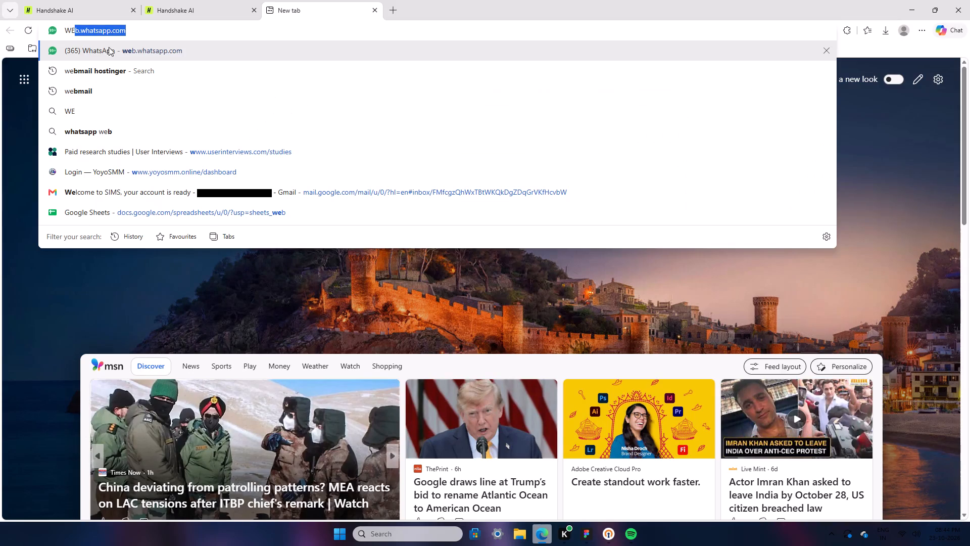
click(98, 49)
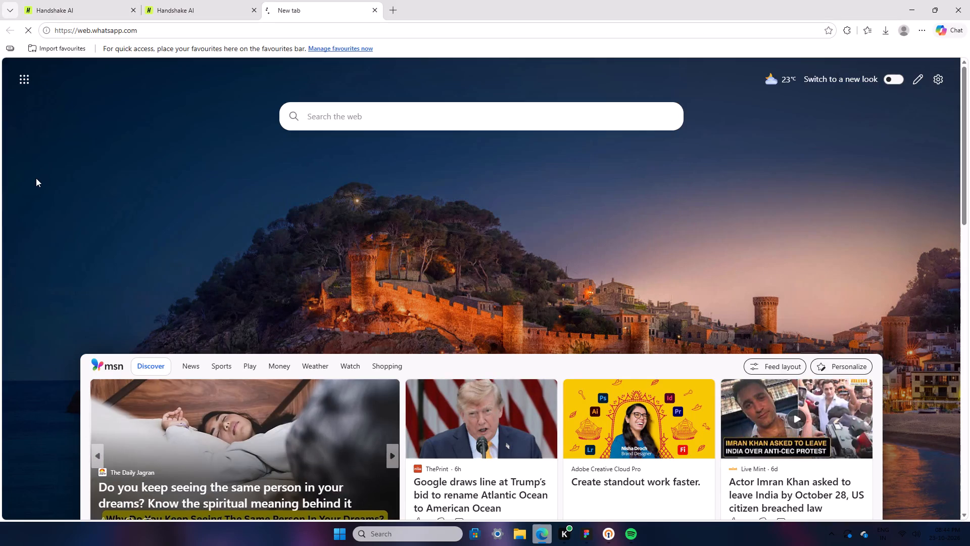